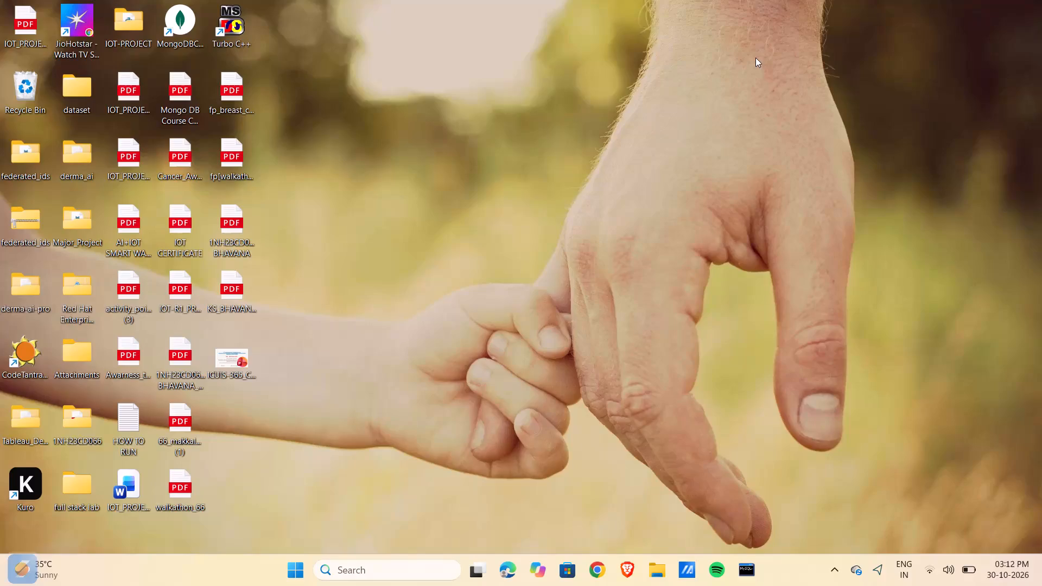
Search the computer for "whatsapp" to find the WhatsApp app.
left_click(755, 58)
left_click(362, 573)
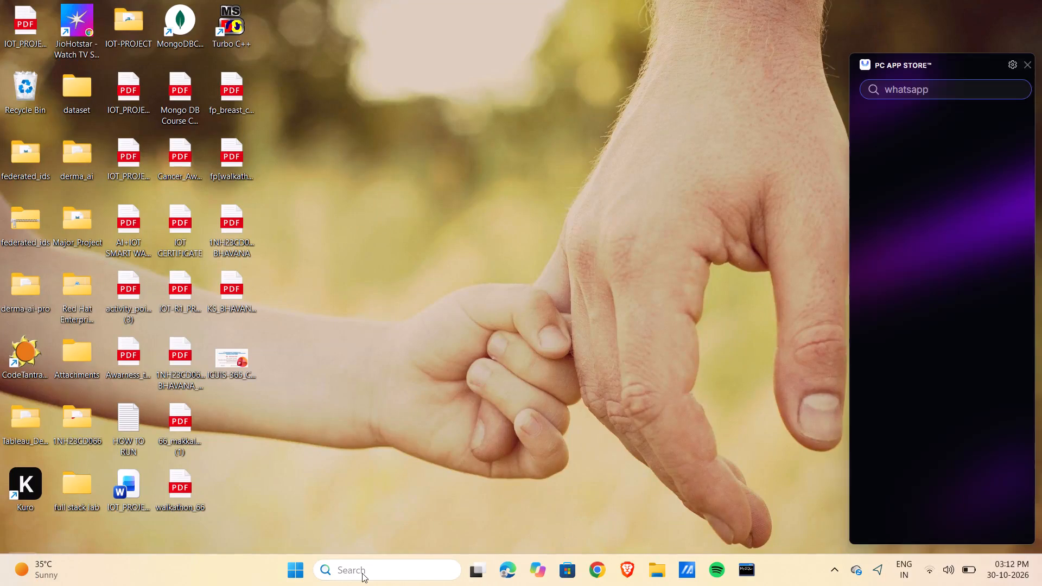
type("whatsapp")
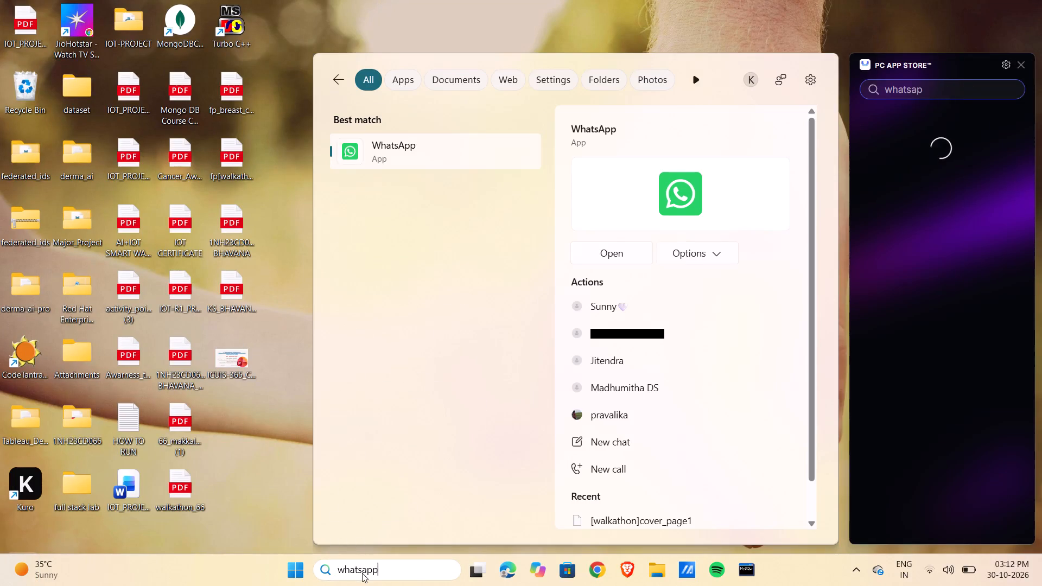
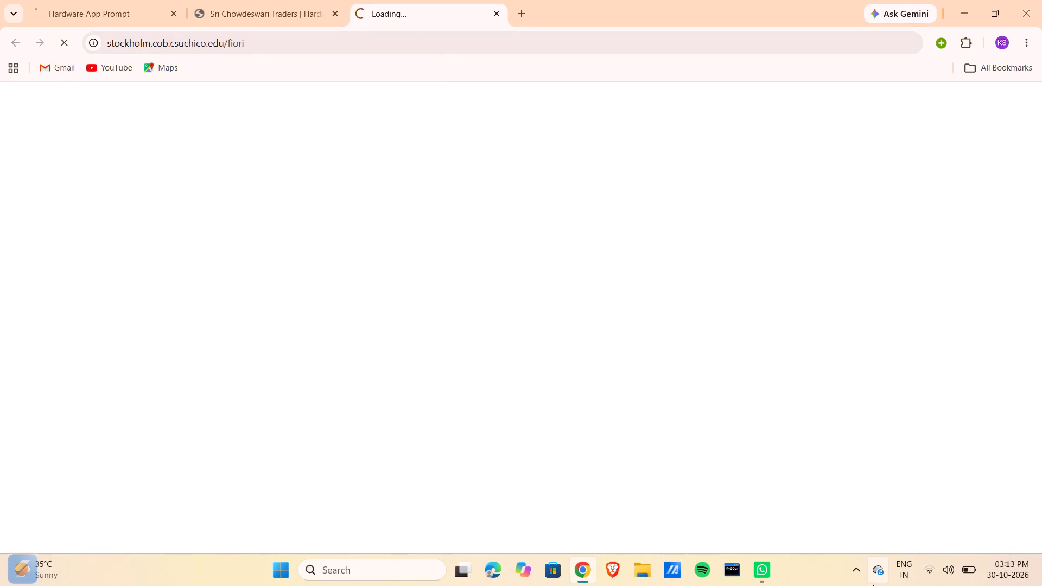
Turn Wi-Fi off and back on, and switch the connection from Airtel_kr00_1026 to the Hotspot network.
left_click(942, 571)
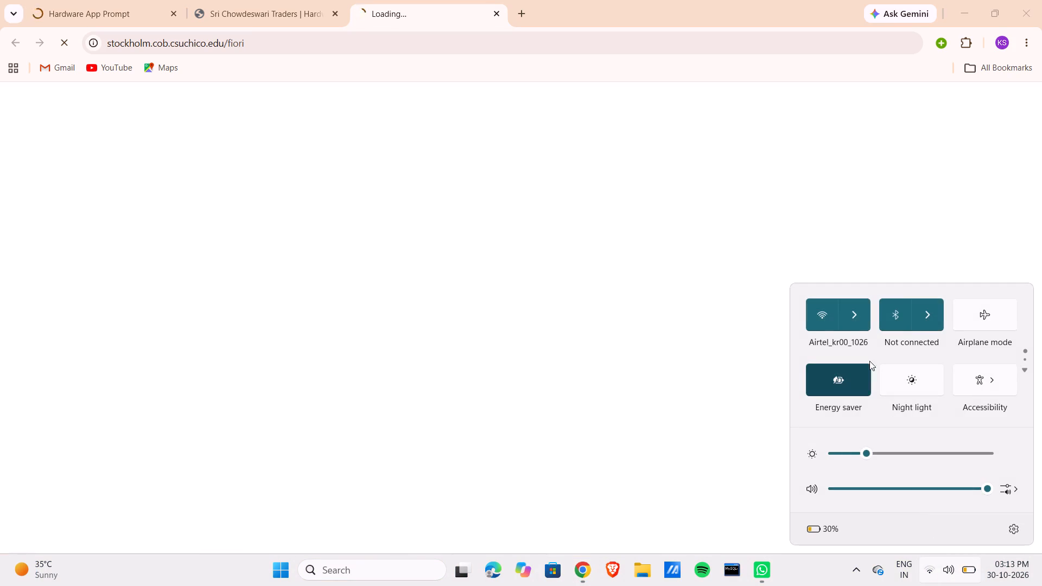
left_click(861, 320)
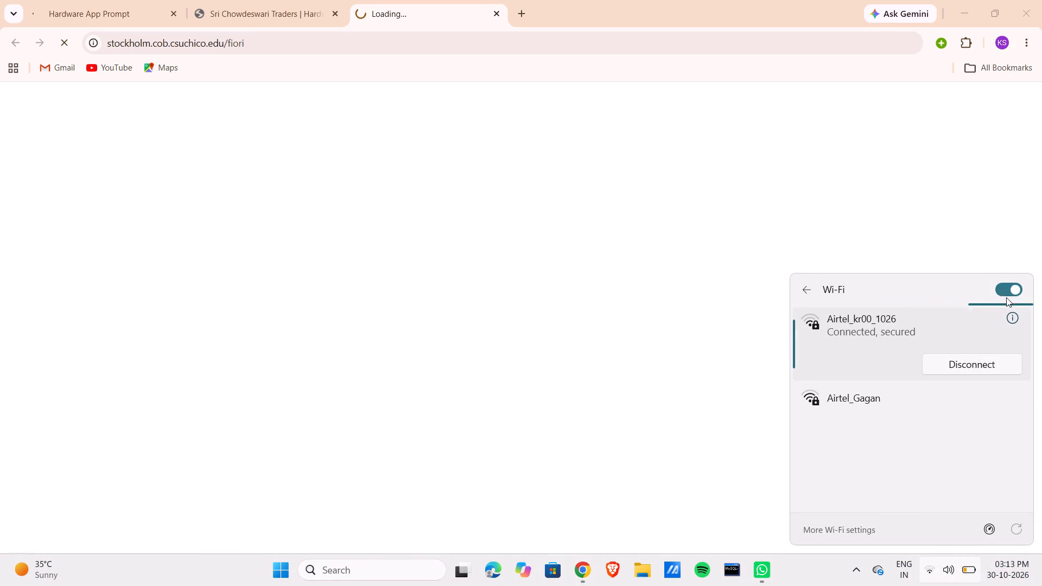
left_click(1015, 290)
left_click(1015, 290)
left_click(1015, 290)
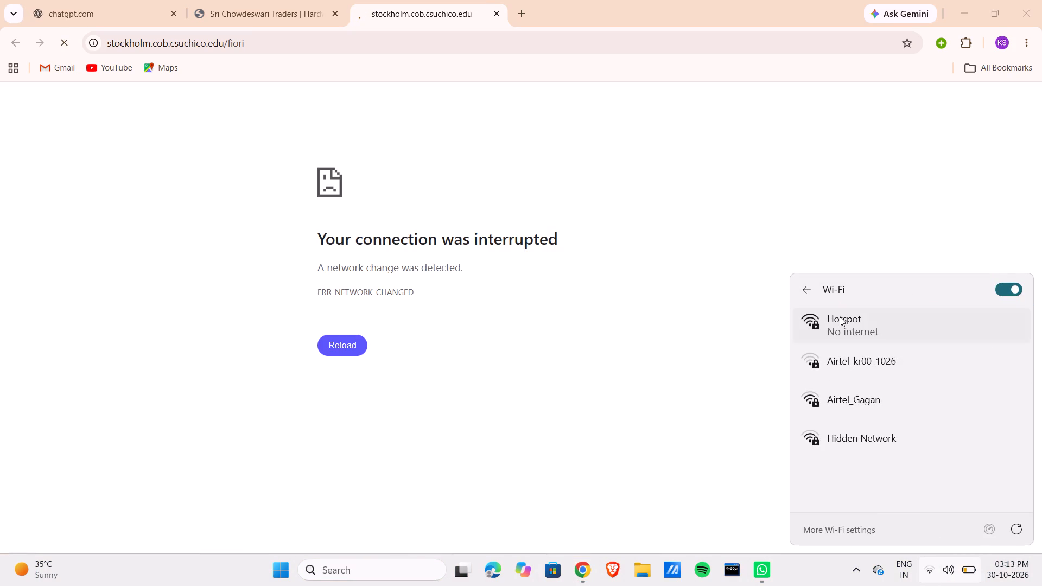
triple_click(840, 317)
left_click(864, 355)
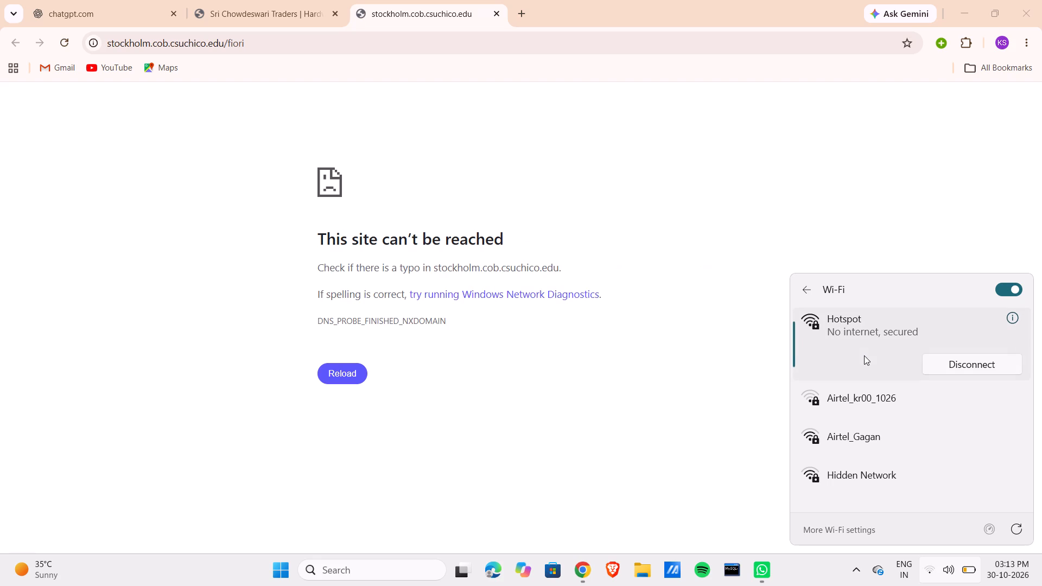
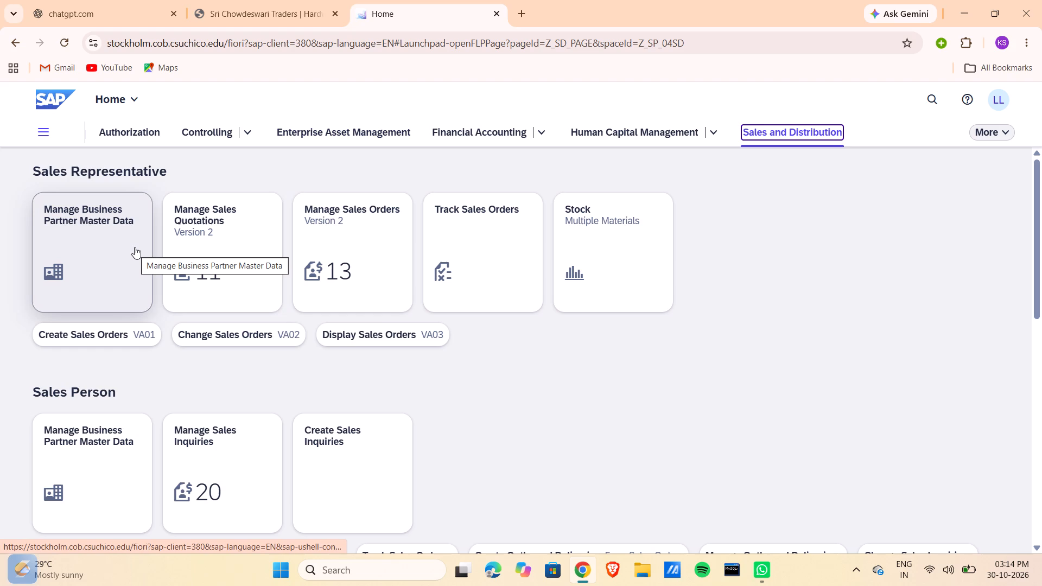
Open Manage Business Partner Master Data and search for business partners with the last name/name 1 The Bike Zone.
double_click(118, 234)
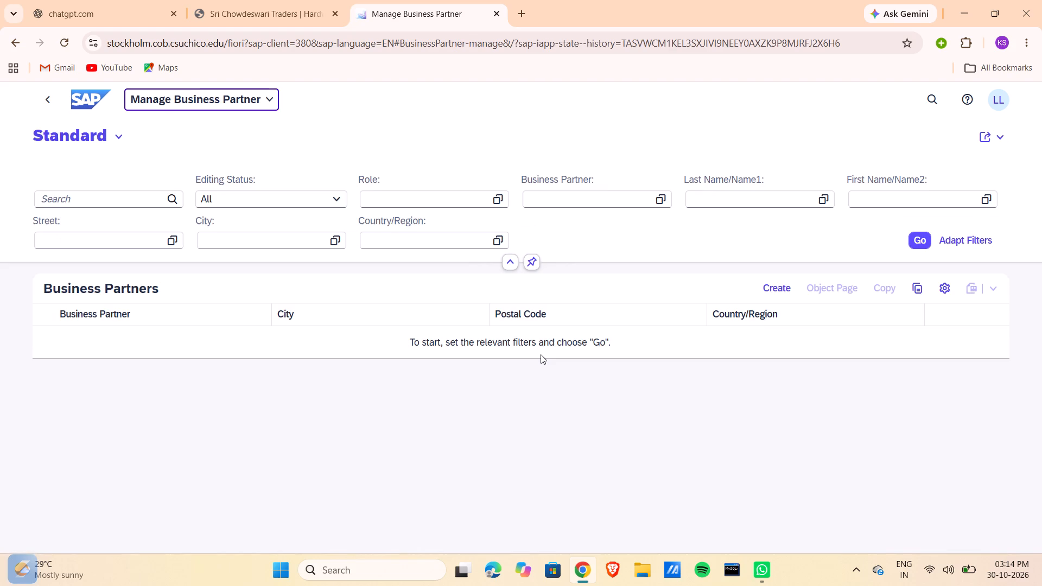
left_click(707, 198)
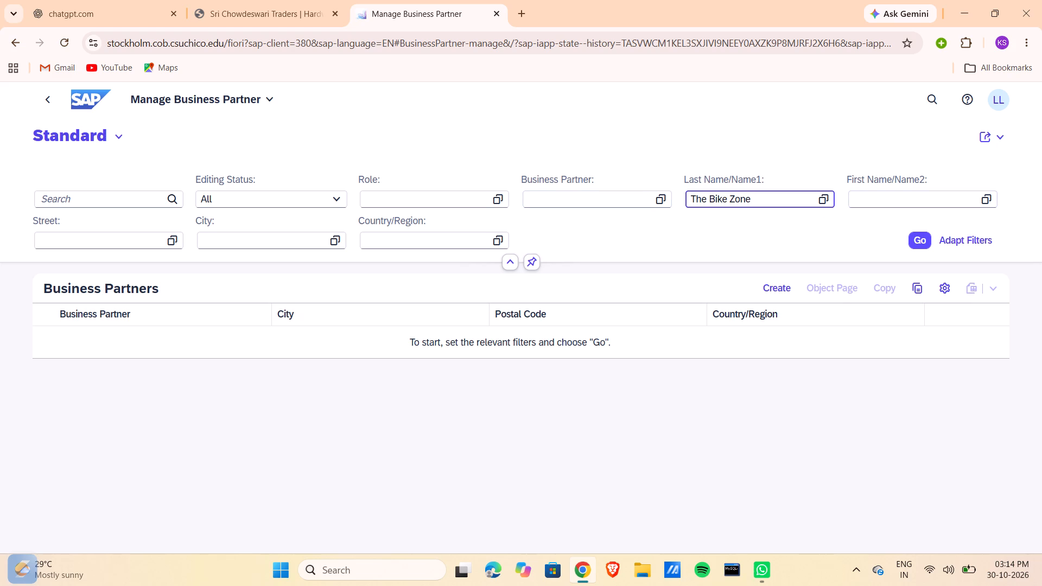
left_click(763, 197)
key("Return")
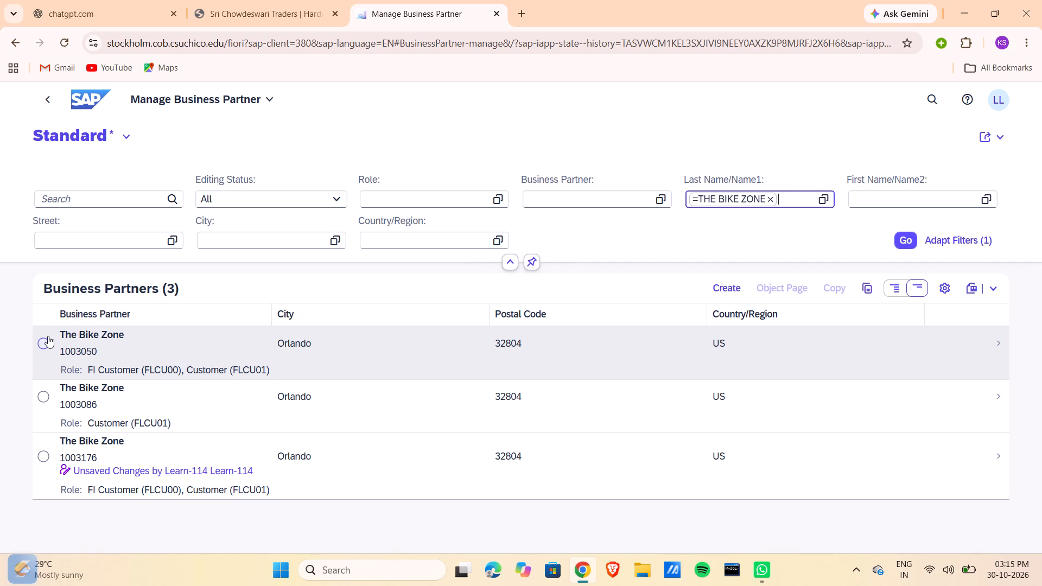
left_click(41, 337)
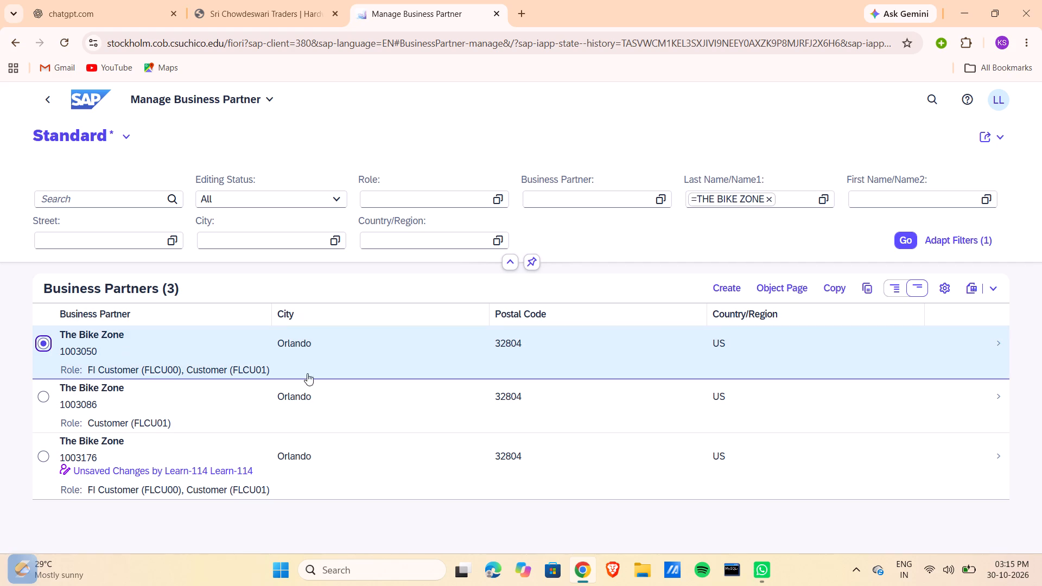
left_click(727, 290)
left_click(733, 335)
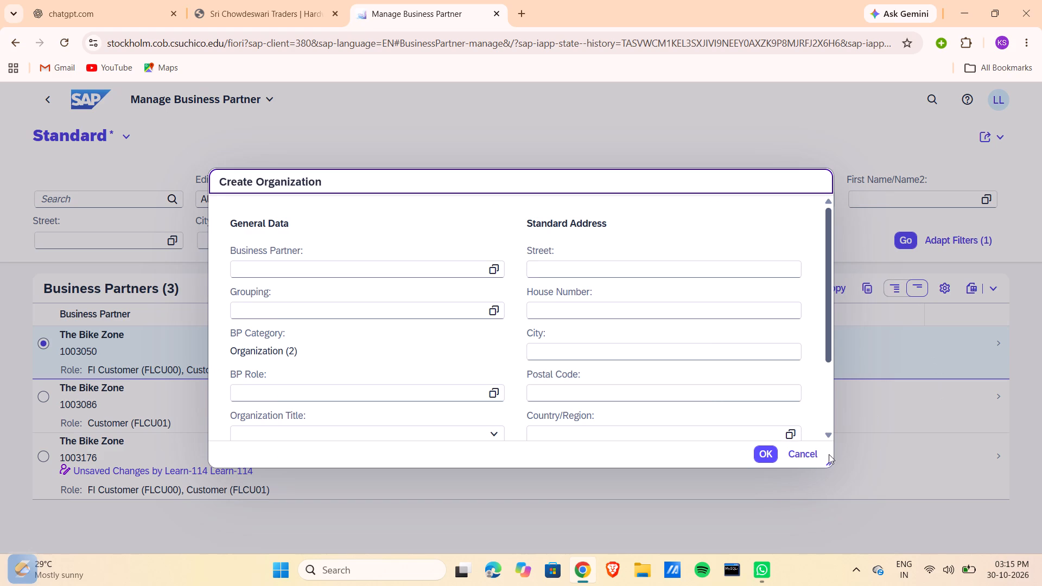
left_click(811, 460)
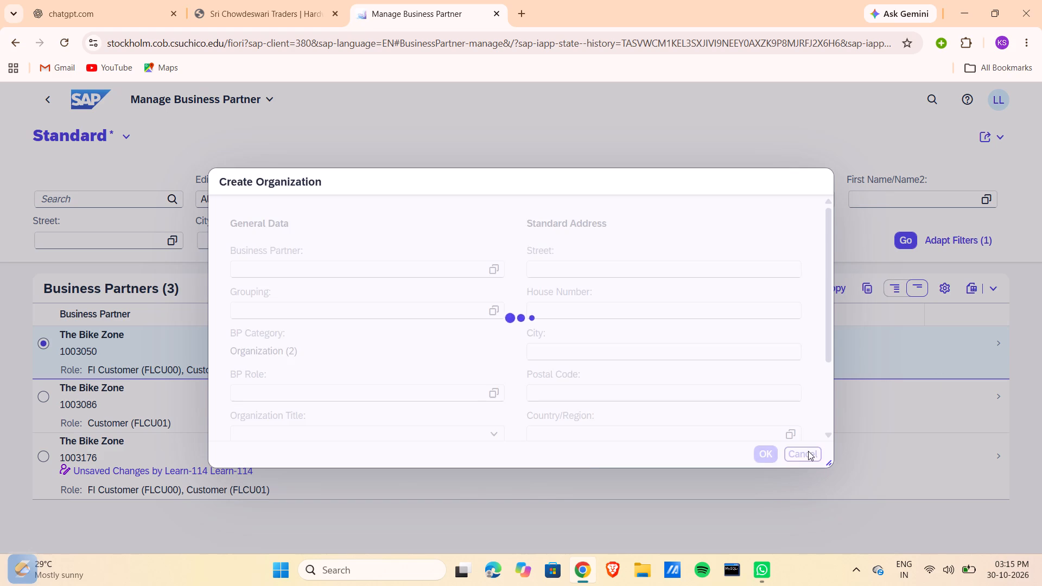
Open the record of The Bike Zone, business partner 1003050, to view its master data.
left_click(101, 335)
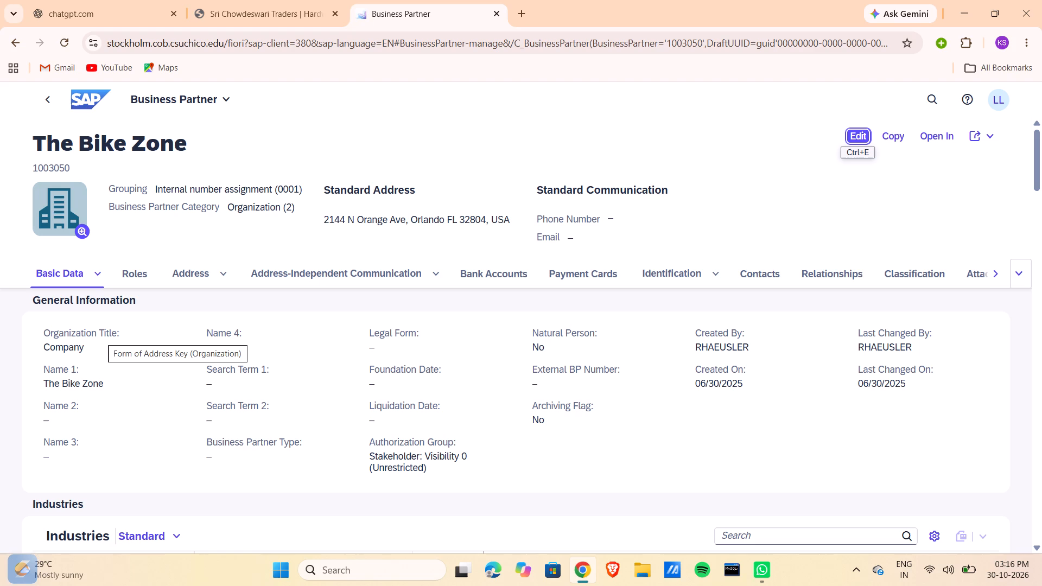
Return to the home page and open Manage Sales Inquiries in the Sales and Distribution area.
left_click(97, 102)
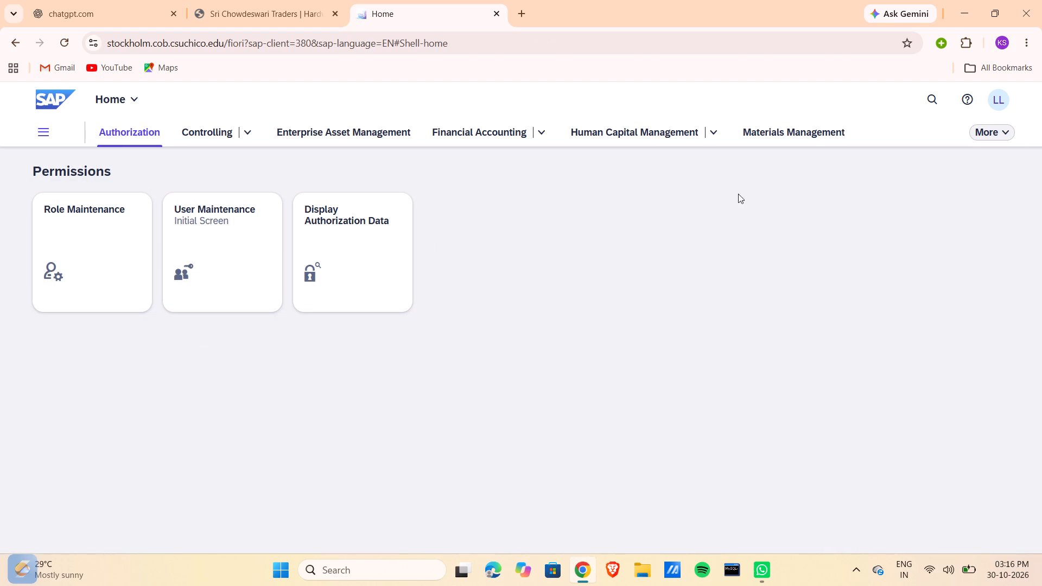
left_click_drag(1016, 135, 1003, 134)
left_click(1003, 134)
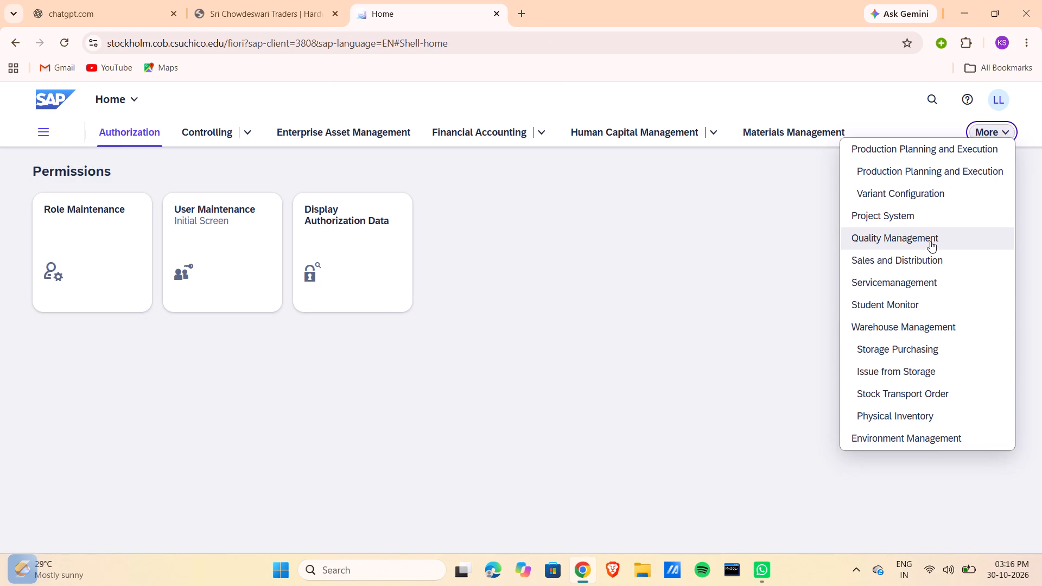
left_click(925, 256)
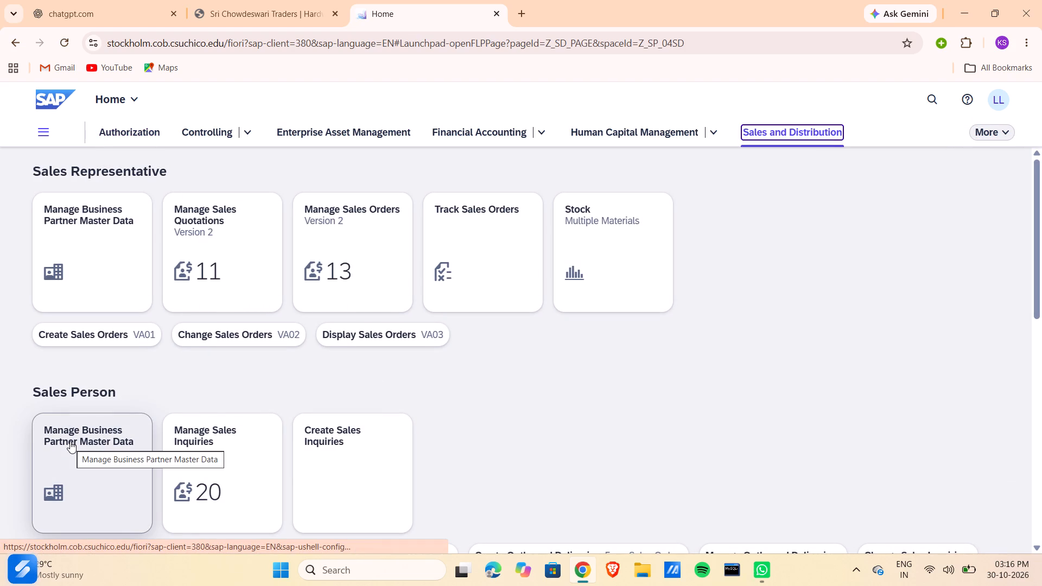
left_click(213, 445)
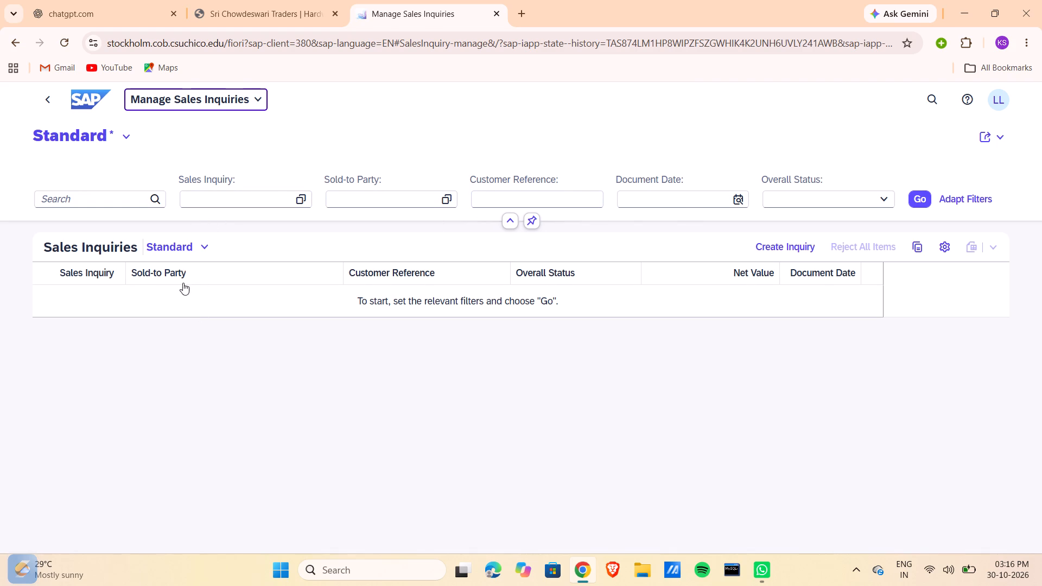
Start a new inquiry of type IN with sales organization UE00, distribution channel WH and division BI, and continue to the inquiry's details.
left_click(813, 245)
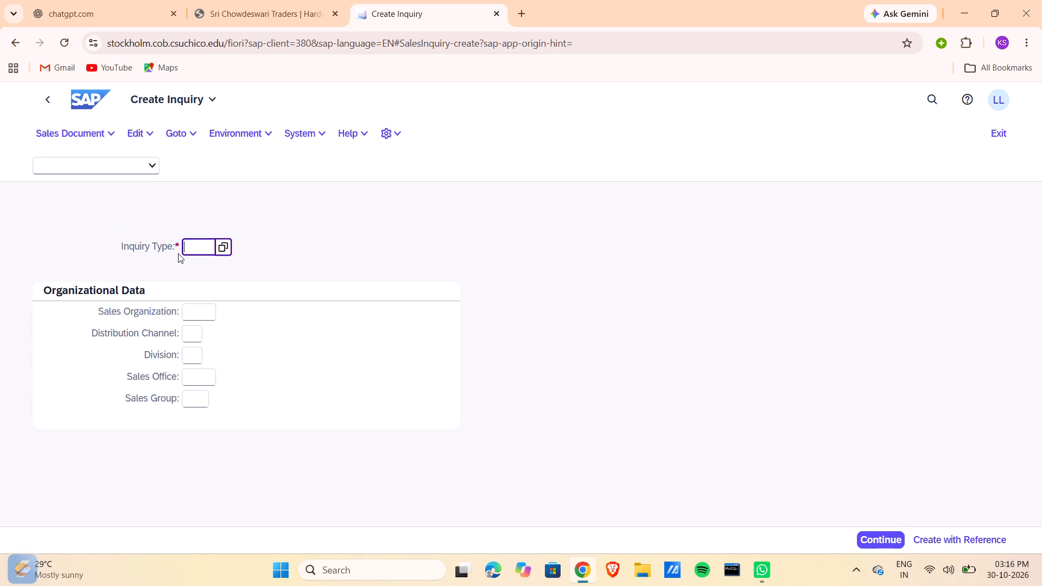
type("IN")
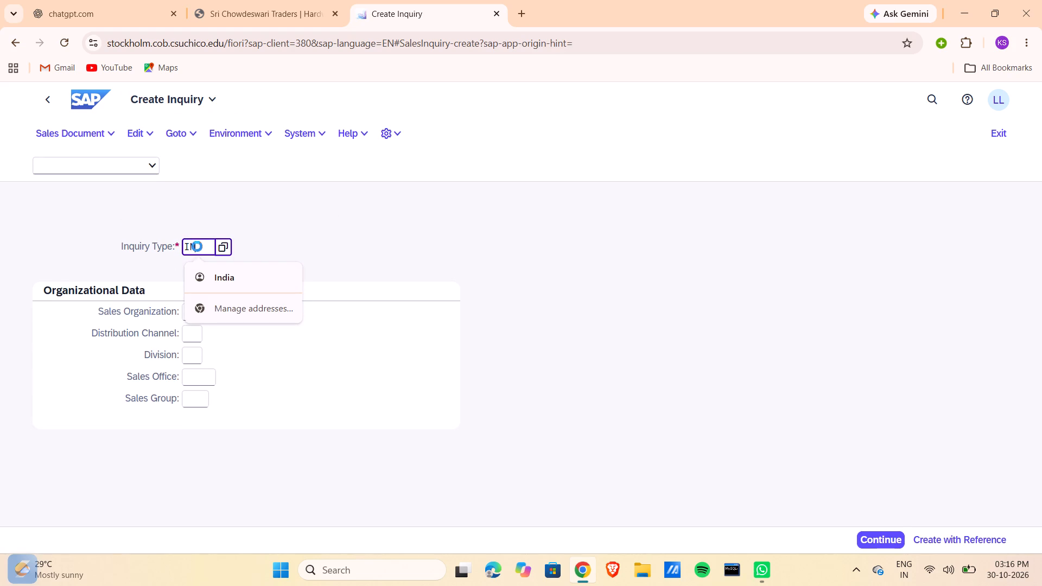
left_click(319, 251)
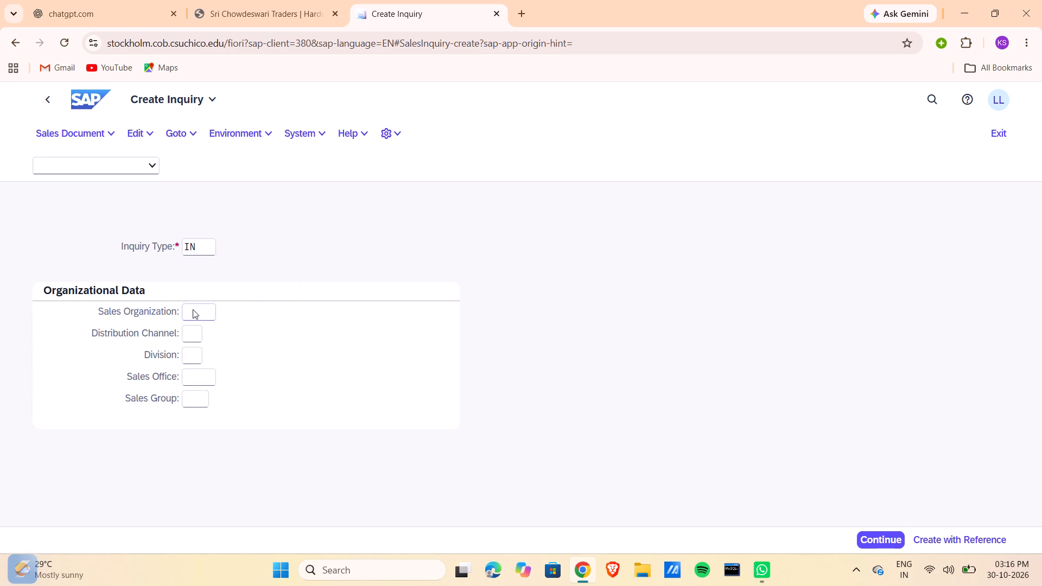
left_click(193, 309)
key("w")
key("BackSpace")
type("UE00")
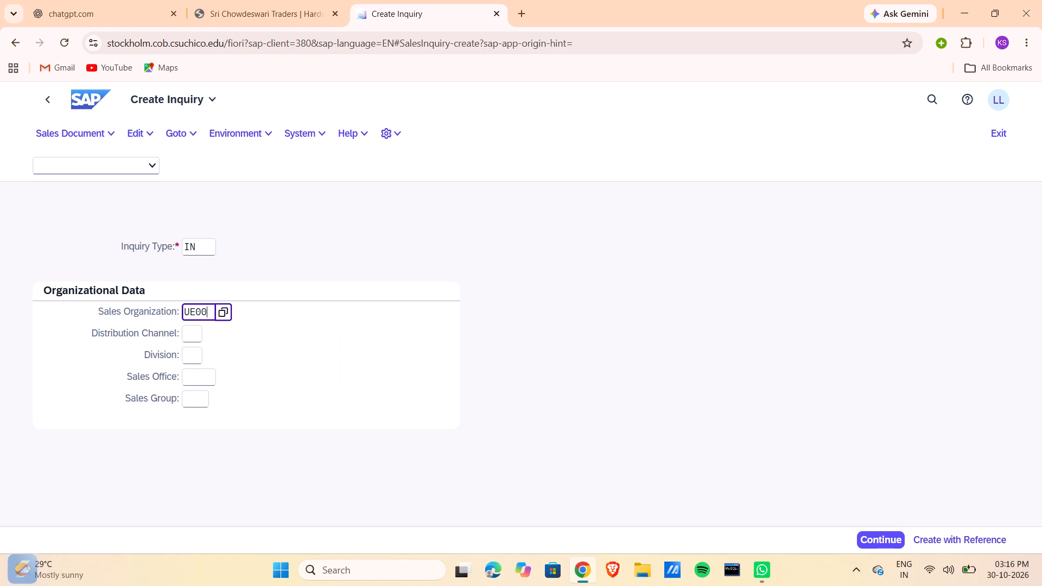
left_click(188, 343)
left_click(188, 335)
type("WH")
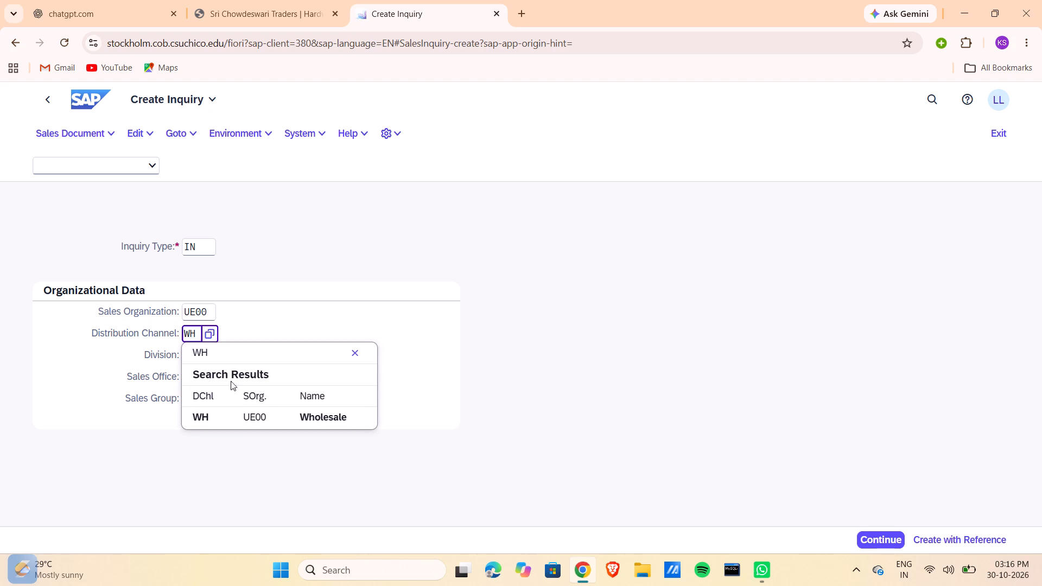
left_click(234, 408)
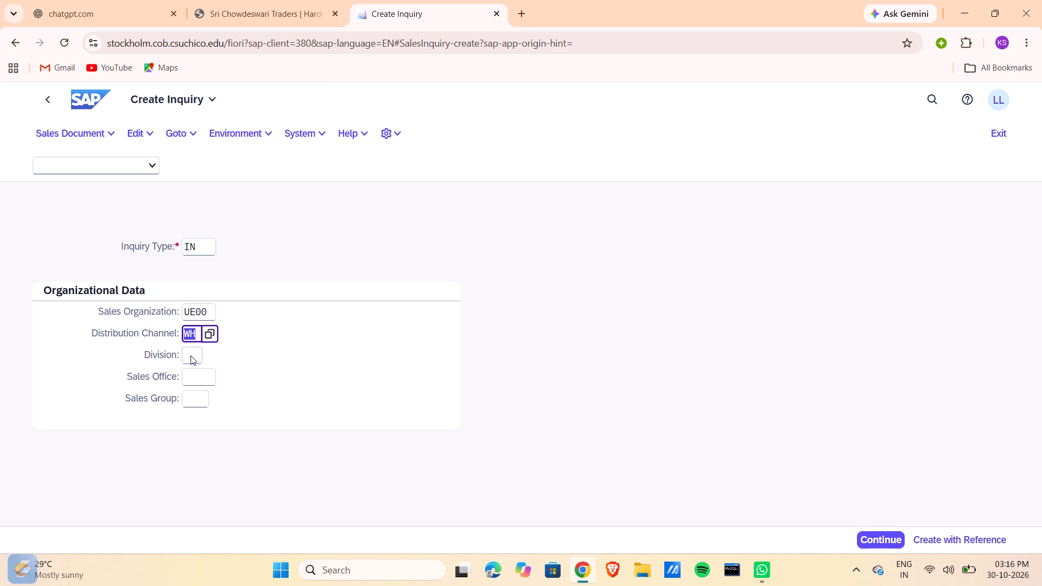
left_click(190, 355)
type("BI")
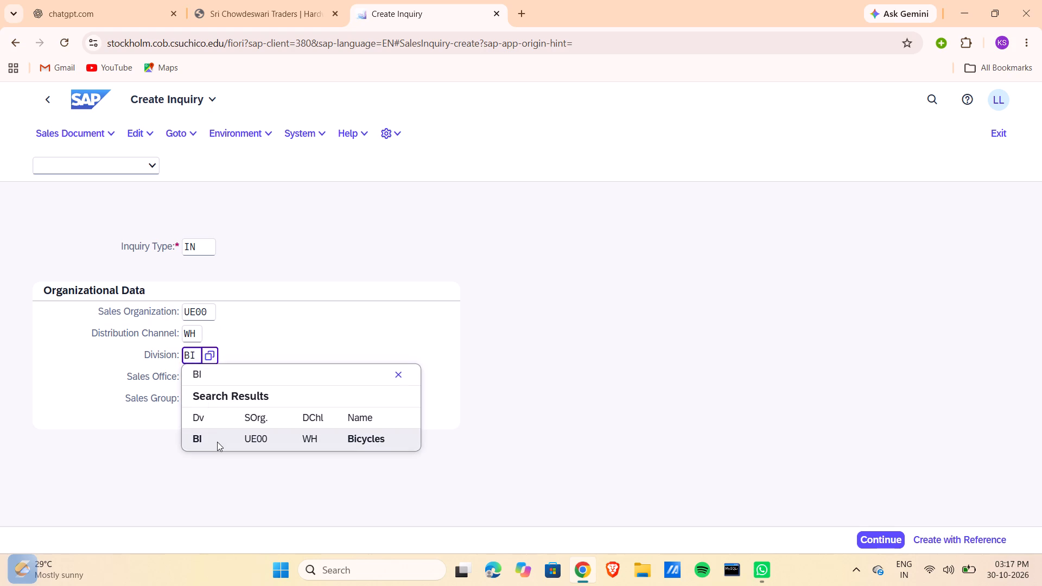
left_click(217, 442)
left_click(889, 537)
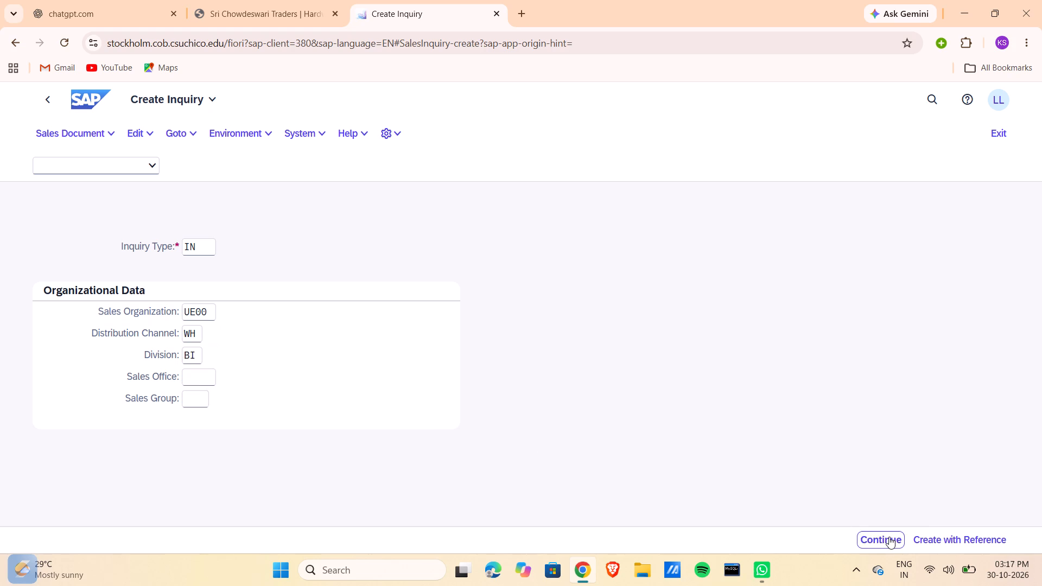
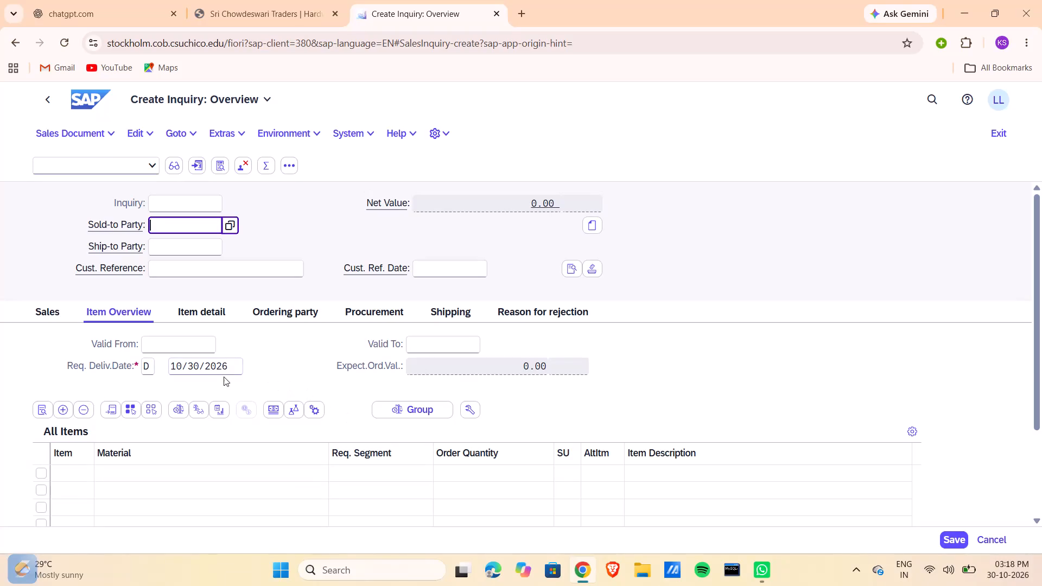
Set the inquiry's sold-to party to customer 1003080, THE BIKE ZONE804, from the matching customers.
left_click(189, 239)
left_click(181, 222)
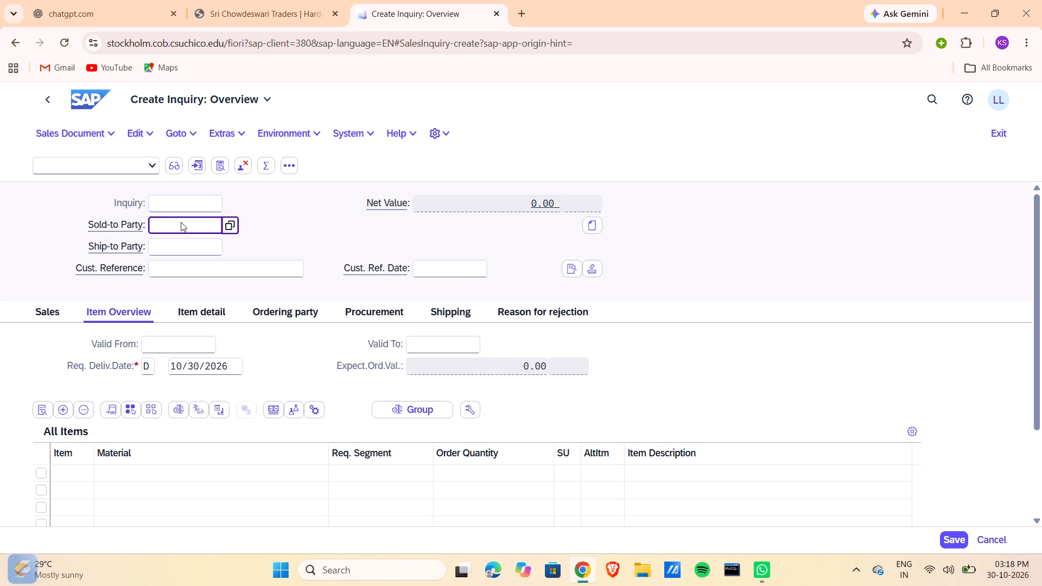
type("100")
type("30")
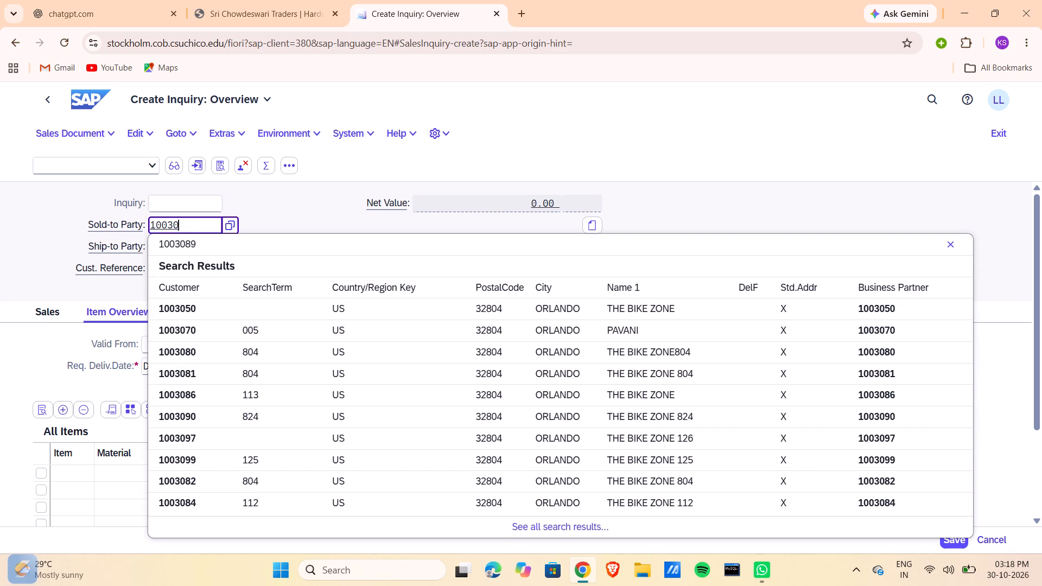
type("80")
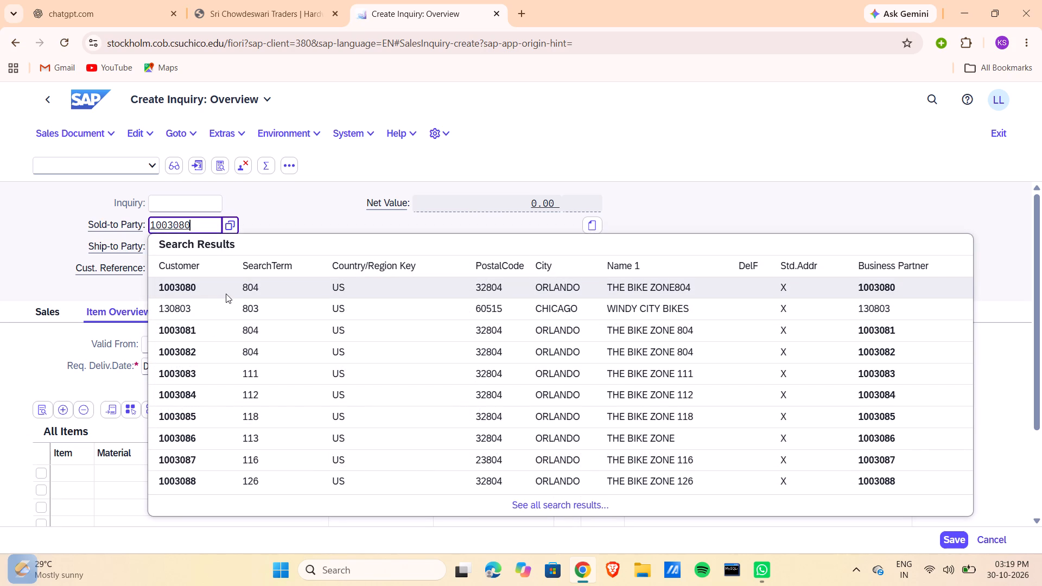
left_click(589, 291)
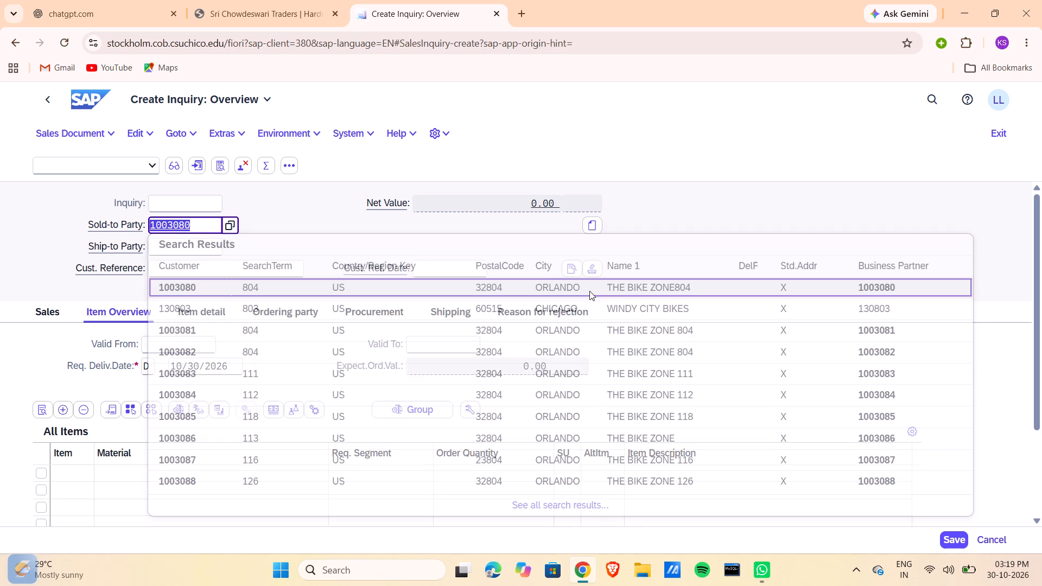
left_click(181, 252)
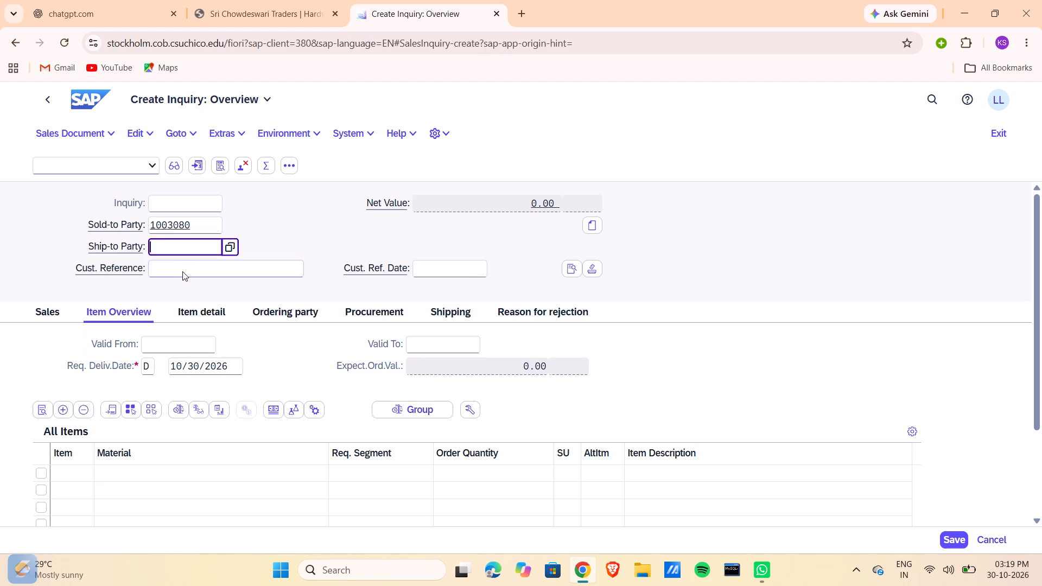
Enter 126 as the customer reference and set the customer reference date to 10/30/2026.
left_click(182, 272)
type("126")
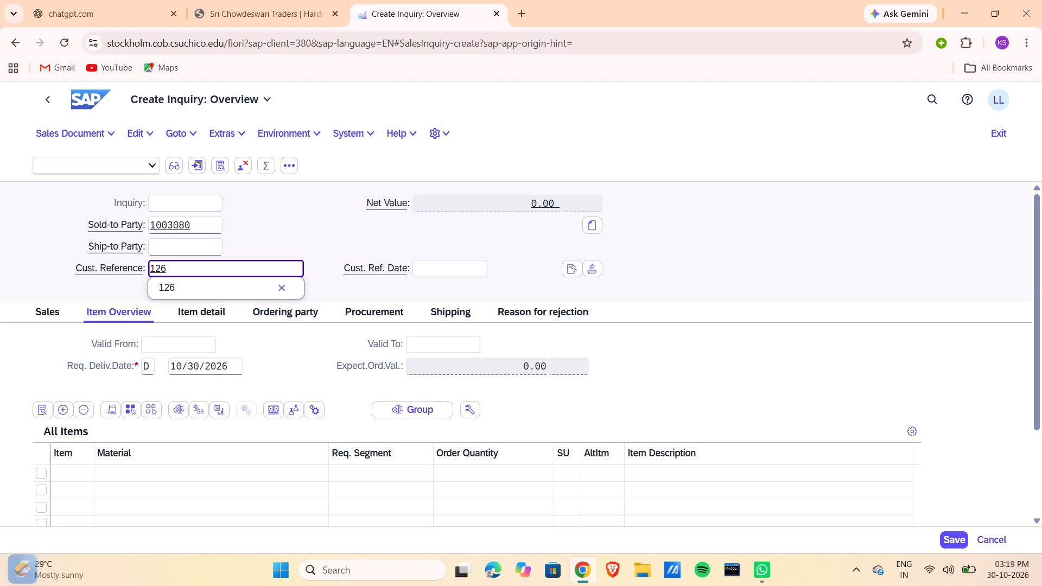
left_click(239, 291)
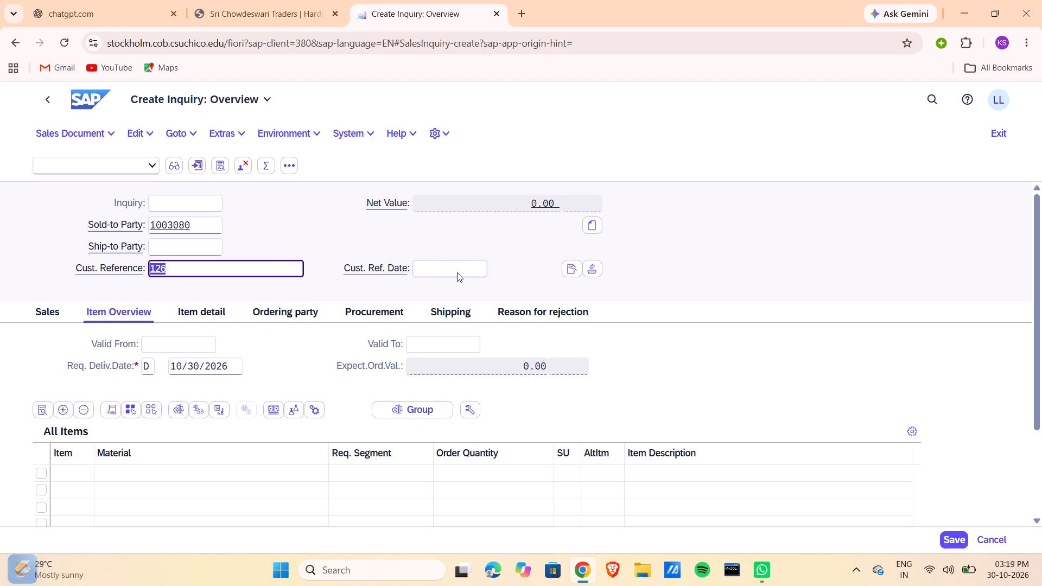
left_click(455, 267)
left_click(497, 265)
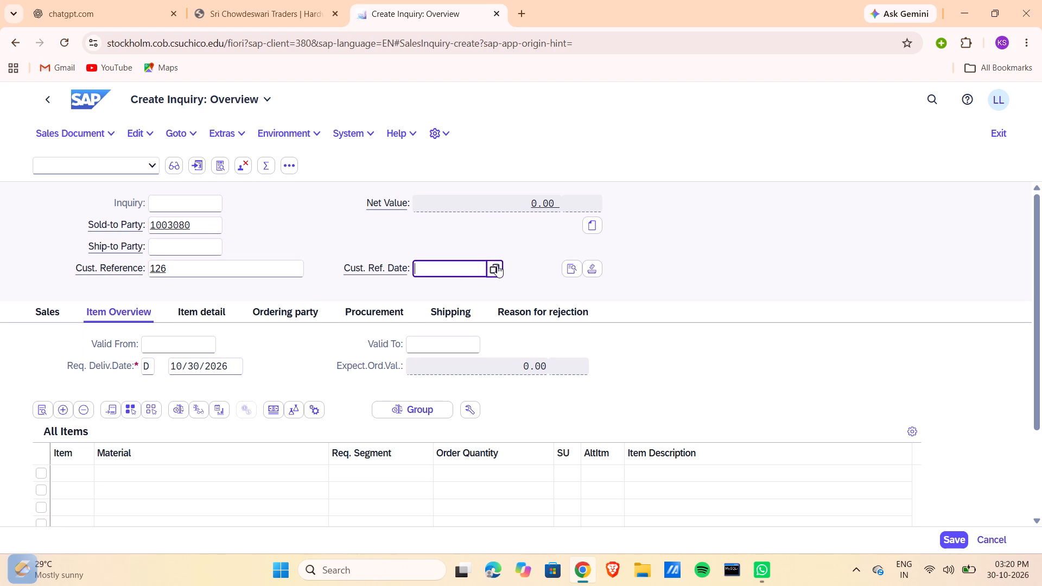
left_click(494, 455)
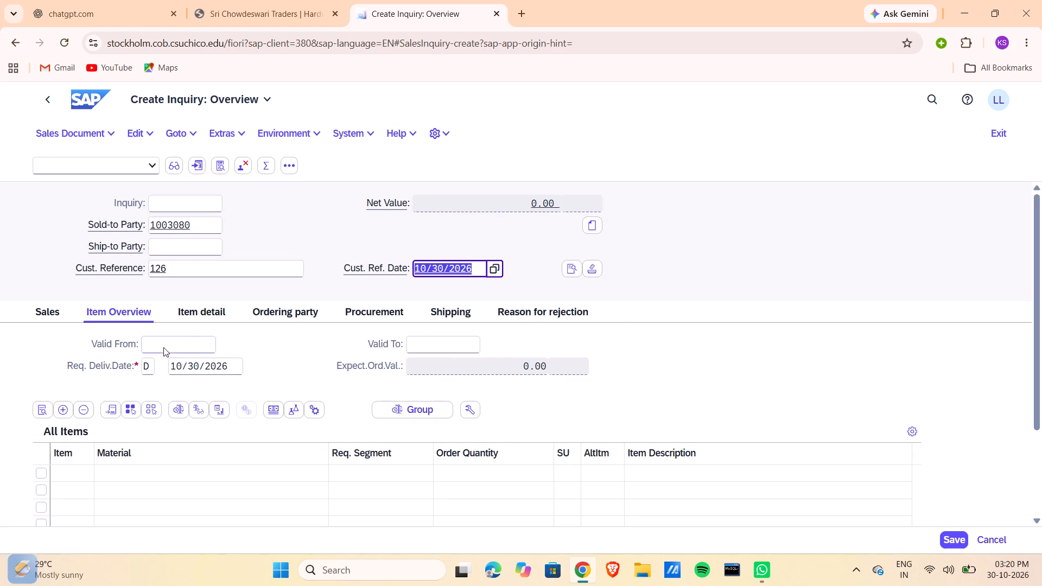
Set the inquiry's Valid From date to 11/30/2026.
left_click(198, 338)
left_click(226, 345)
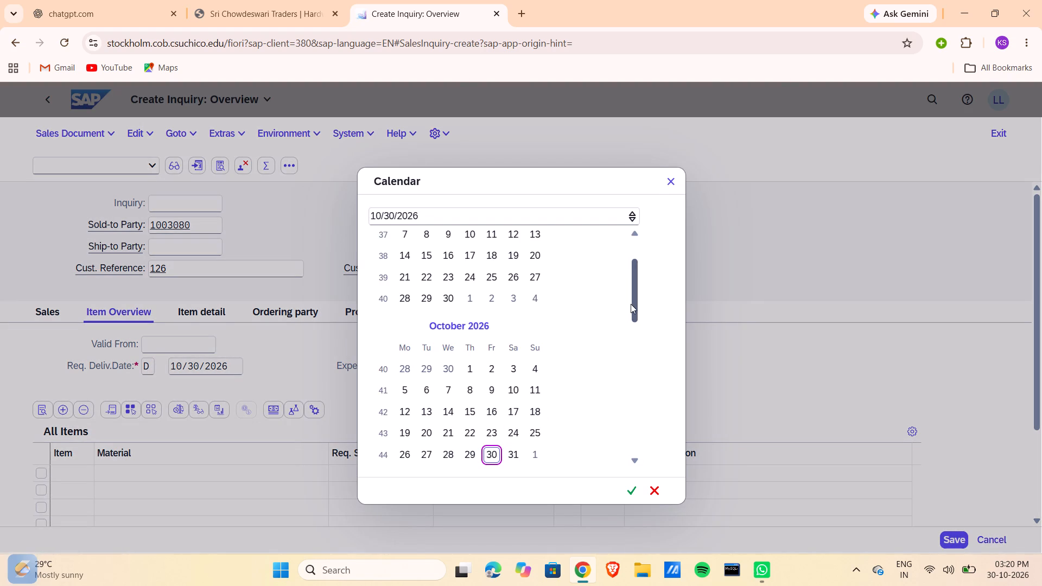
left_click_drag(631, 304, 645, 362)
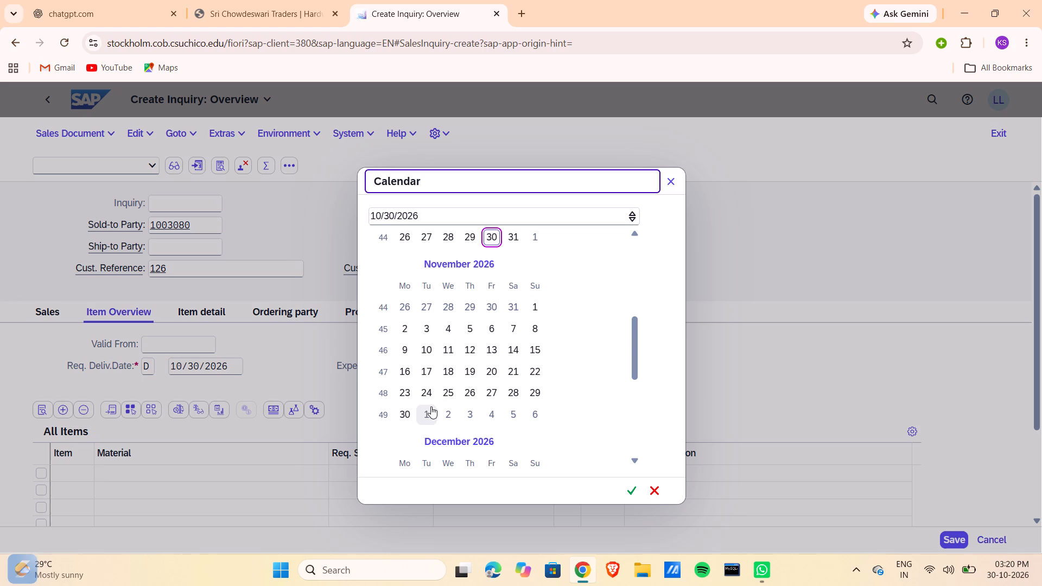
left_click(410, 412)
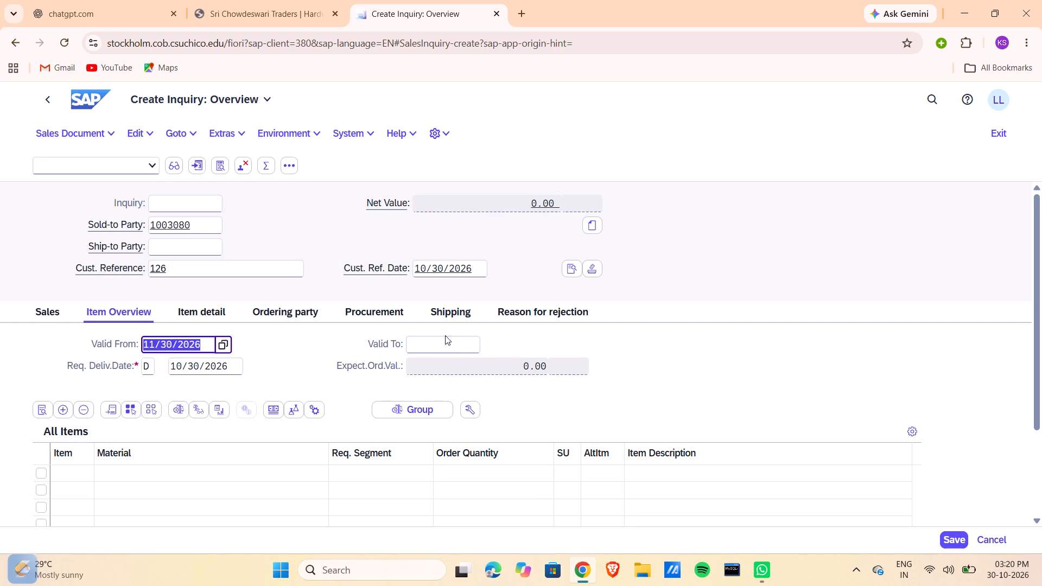
Set the inquiry's Valid To date to 11/30/2026.
left_click(433, 334)
left_click(437, 347)
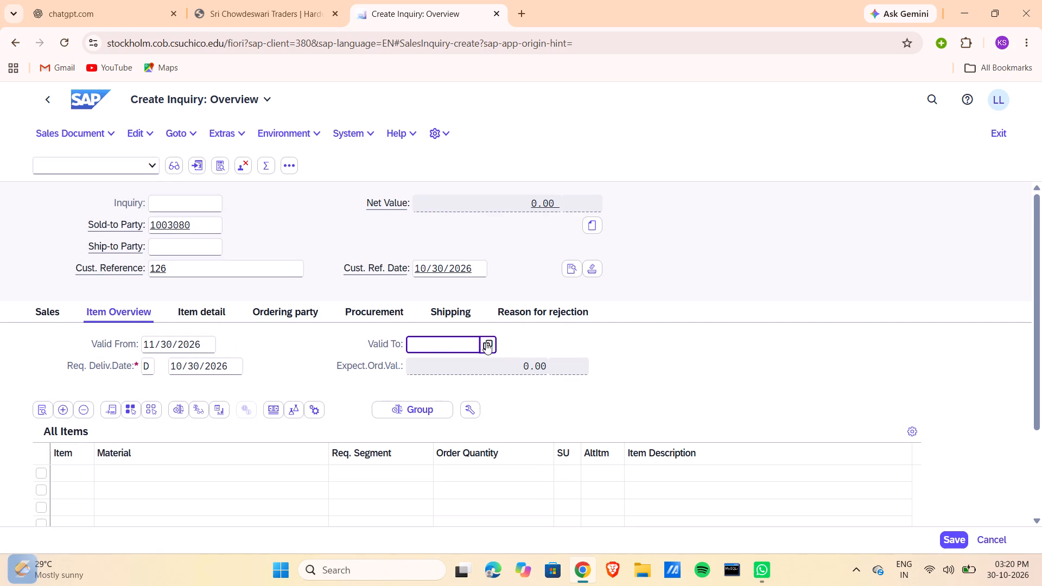
left_click(486, 342)
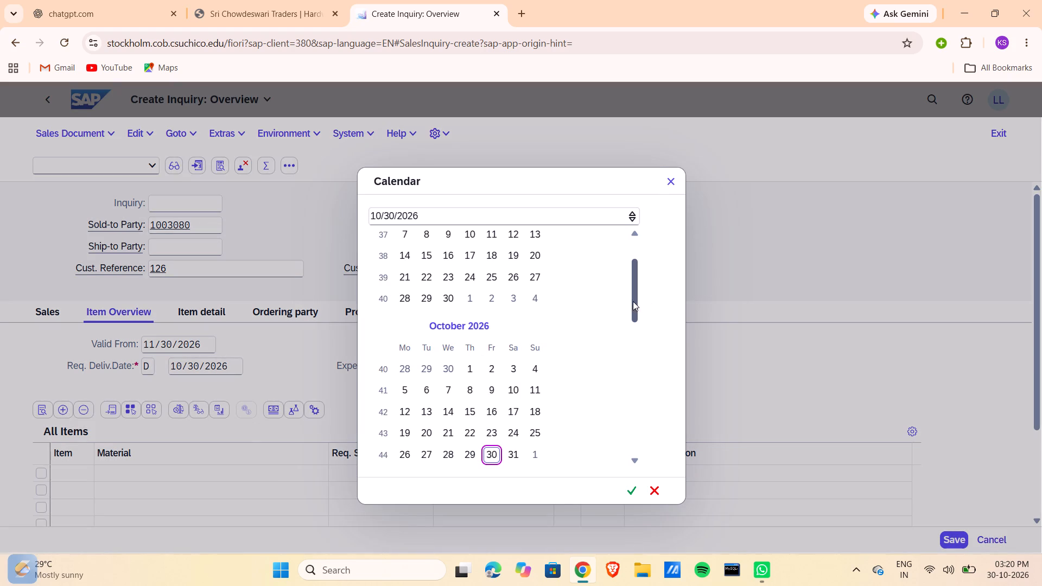
left_click_drag(633, 299, 633, 357)
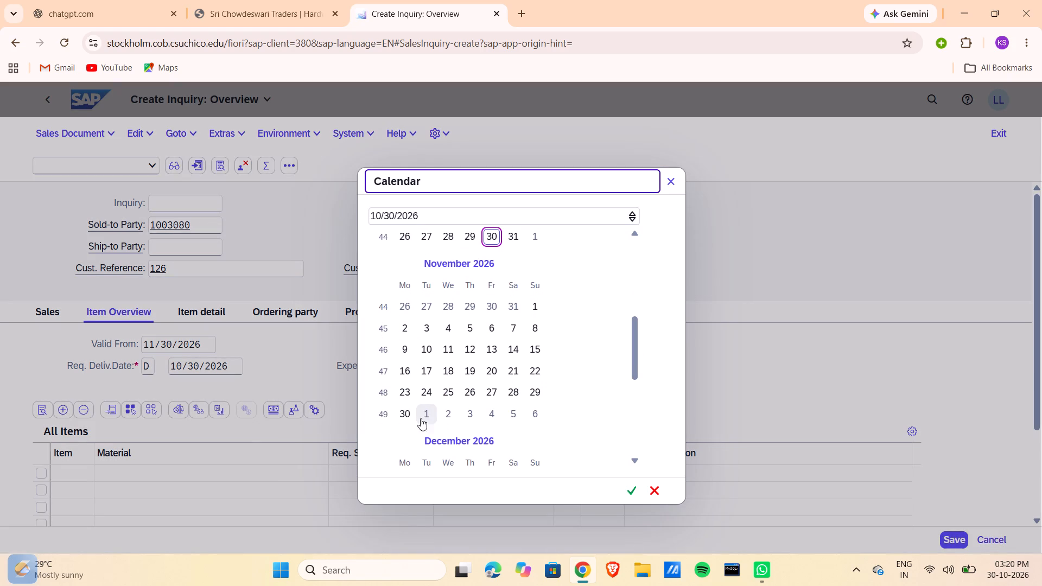
left_click(405, 417)
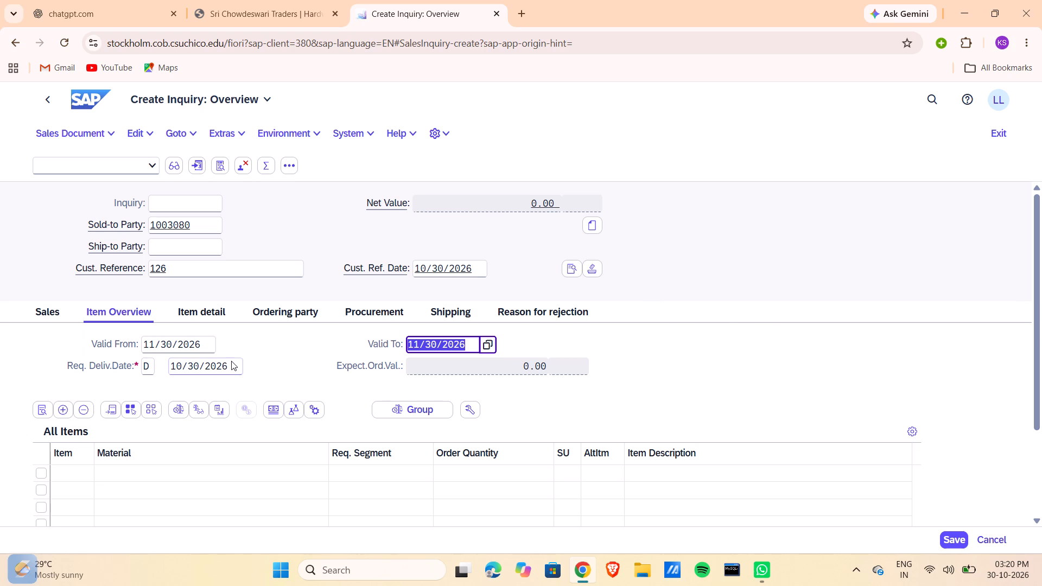
Change the inquiry's Valid From date to 10/30/2026.
left_click(209, 345)
left_click(223, 346)
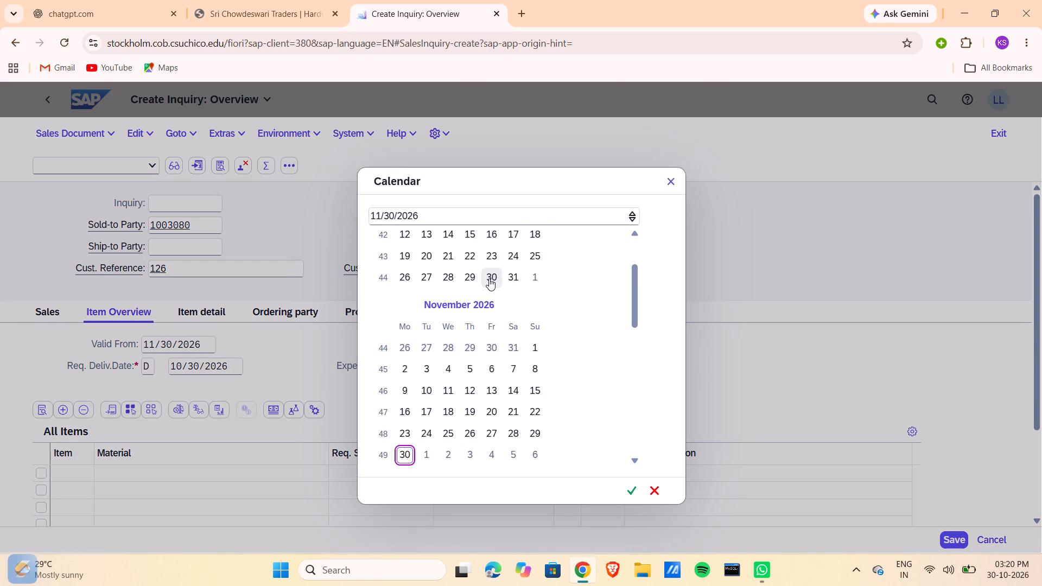
left_click(491, 279)
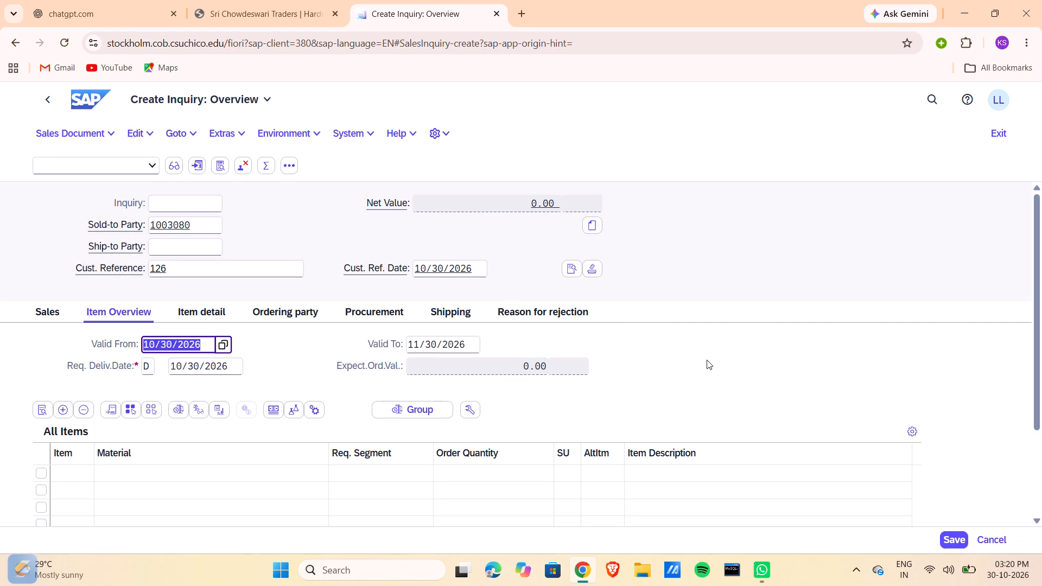
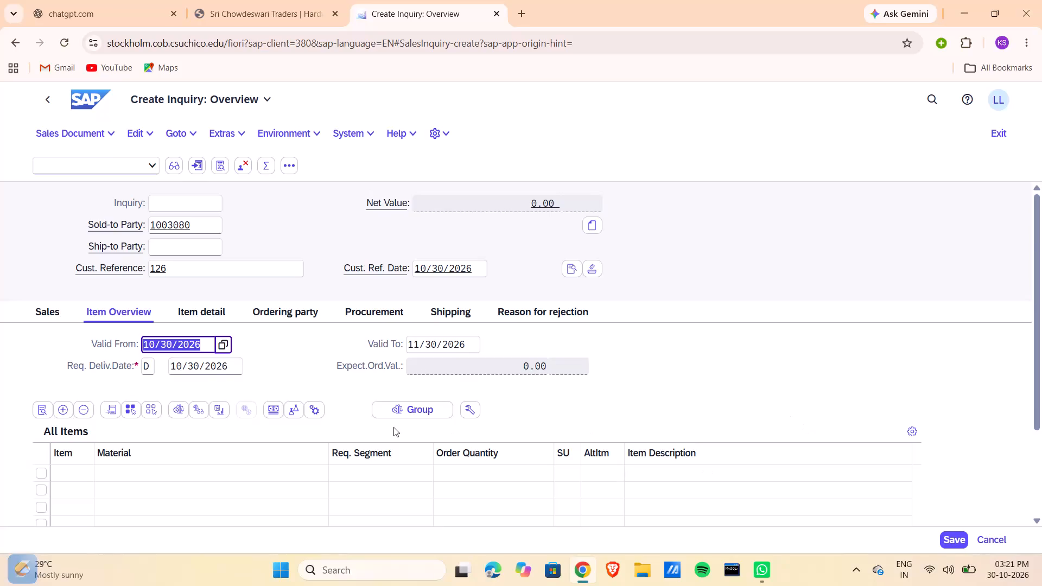
Set the inquiry's requested delivery date to 11/30/2026.
left_click(226, 366)
left_click(248, 371)
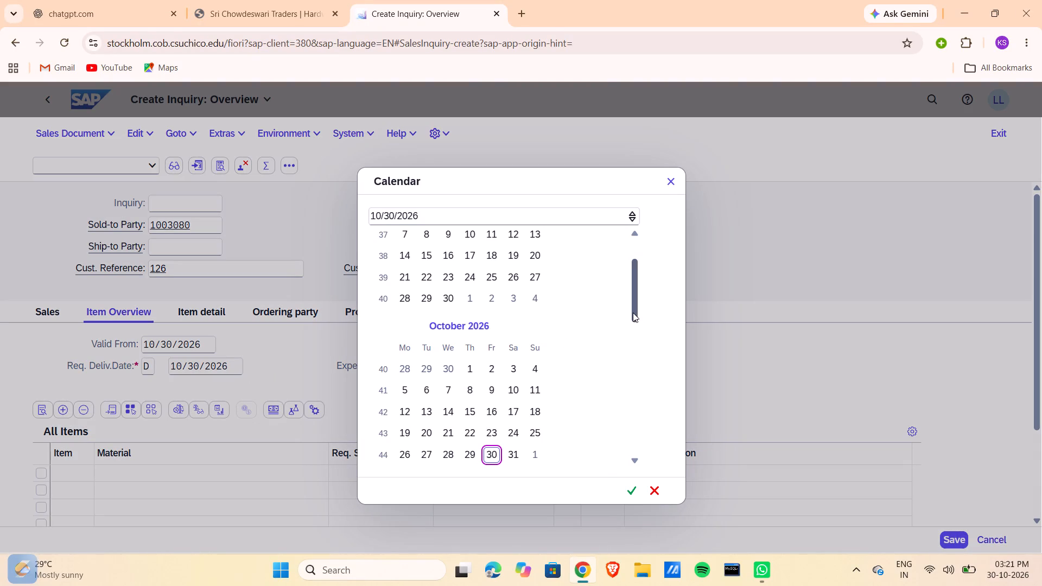
left_click_drag(633, 313, 636, 361)
left_click(406, 448)
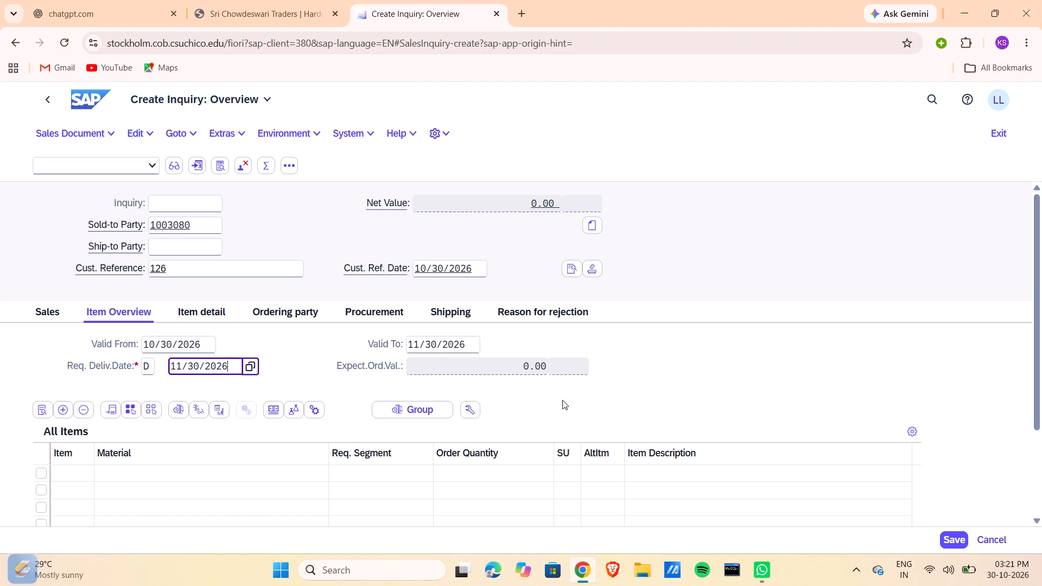
Find materials with description *BIKE* and number *126, and enter Deluxe Touring Bike (Black), DXTR1126, as the first item's material.
scroll(519, 481, "down", 2)
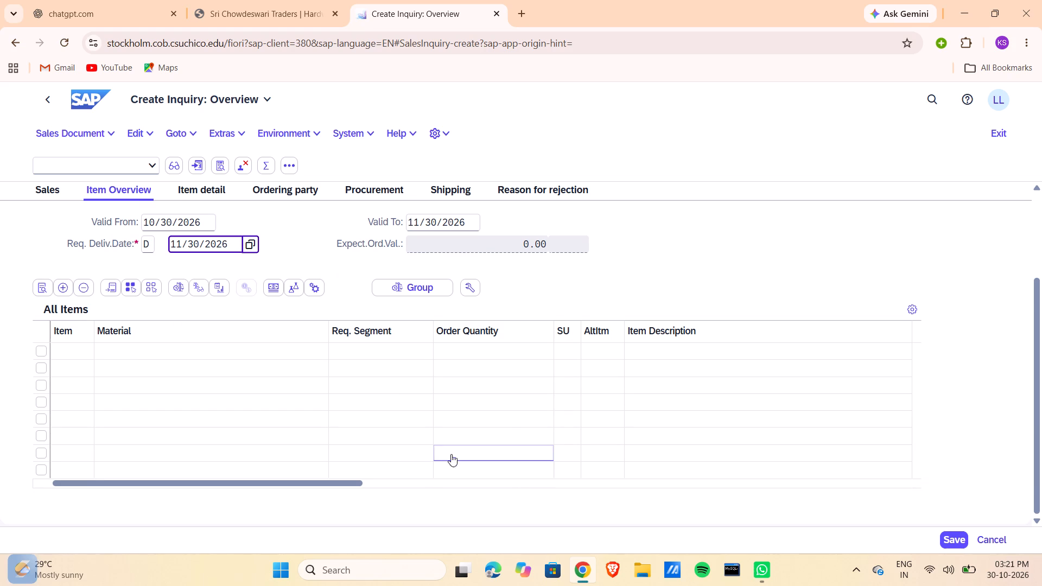
left_click(143, 344)
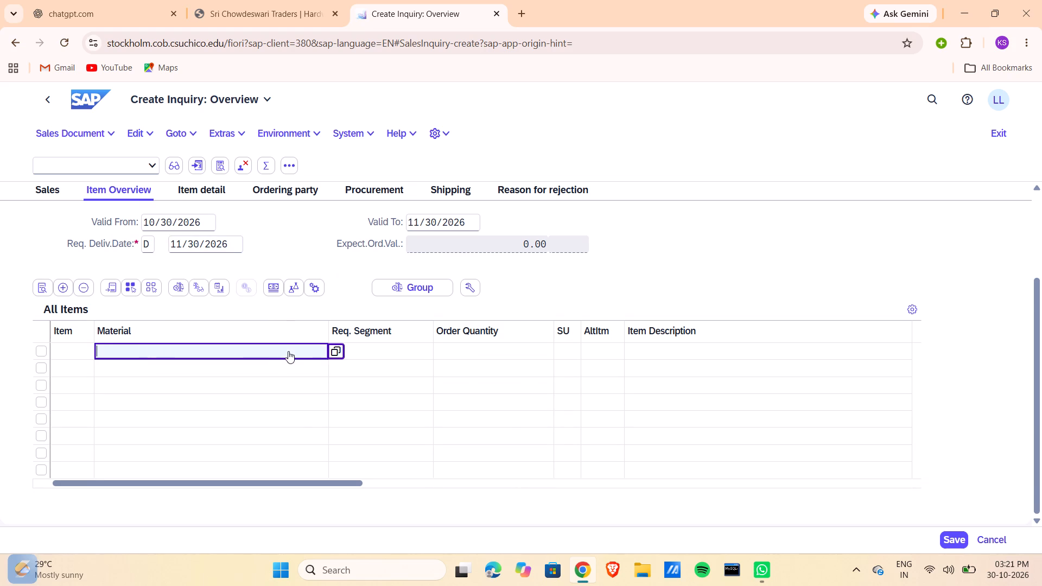
left_click(336, 347)
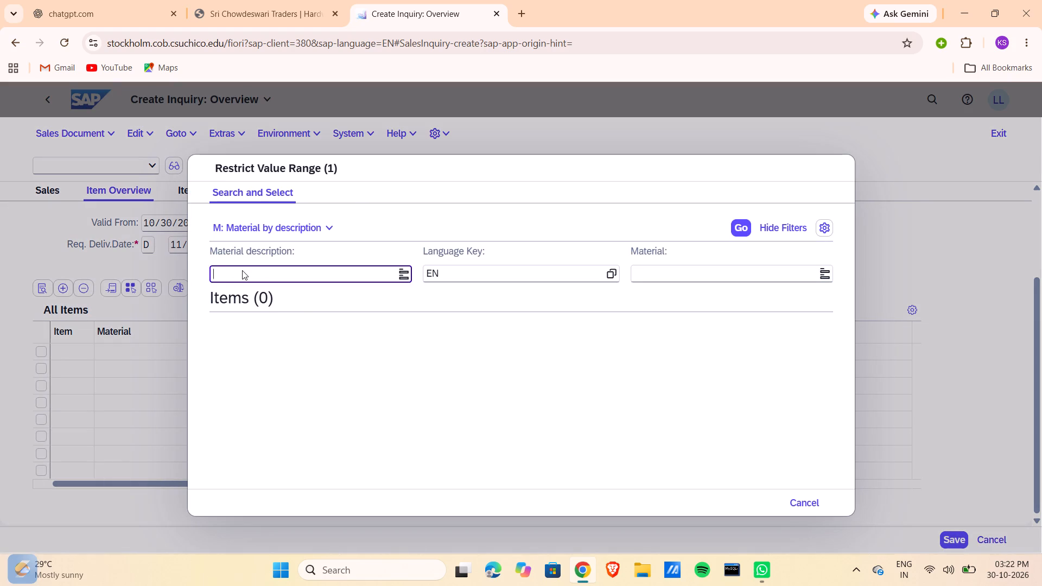
type("*BIKE*")
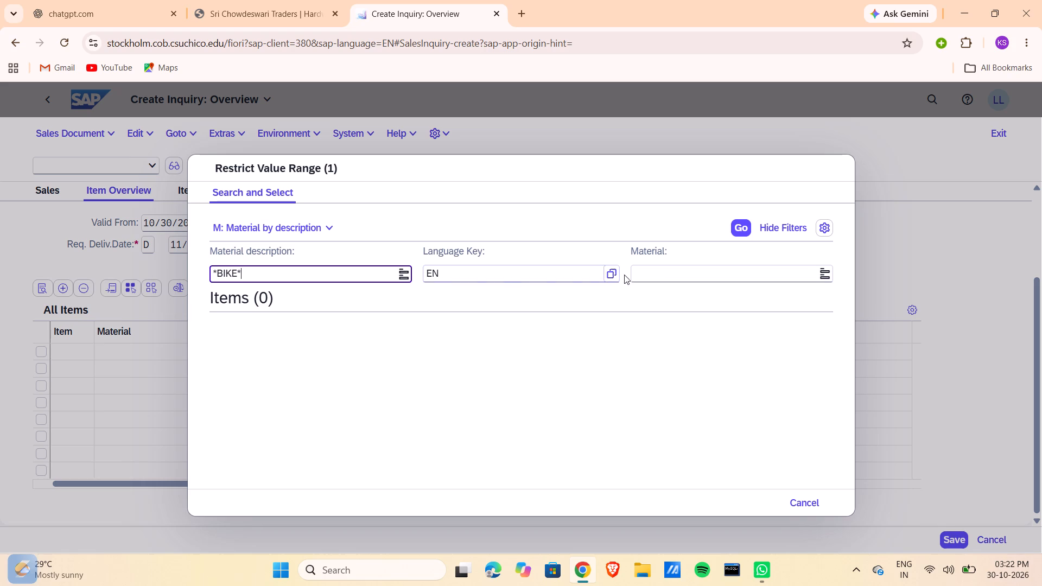
left_click(670, 279)
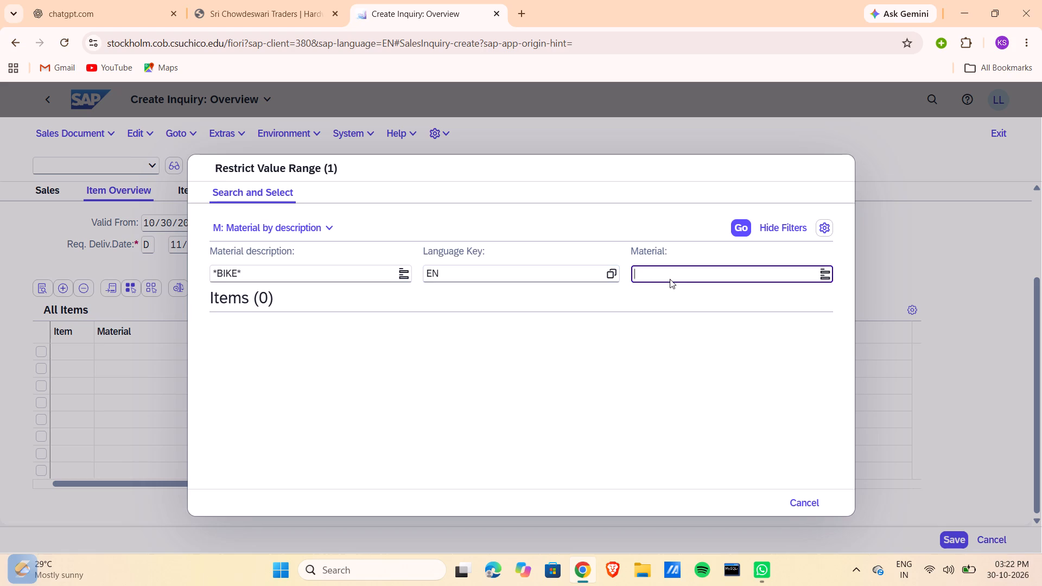
type("*126")
left_click(740, 222)
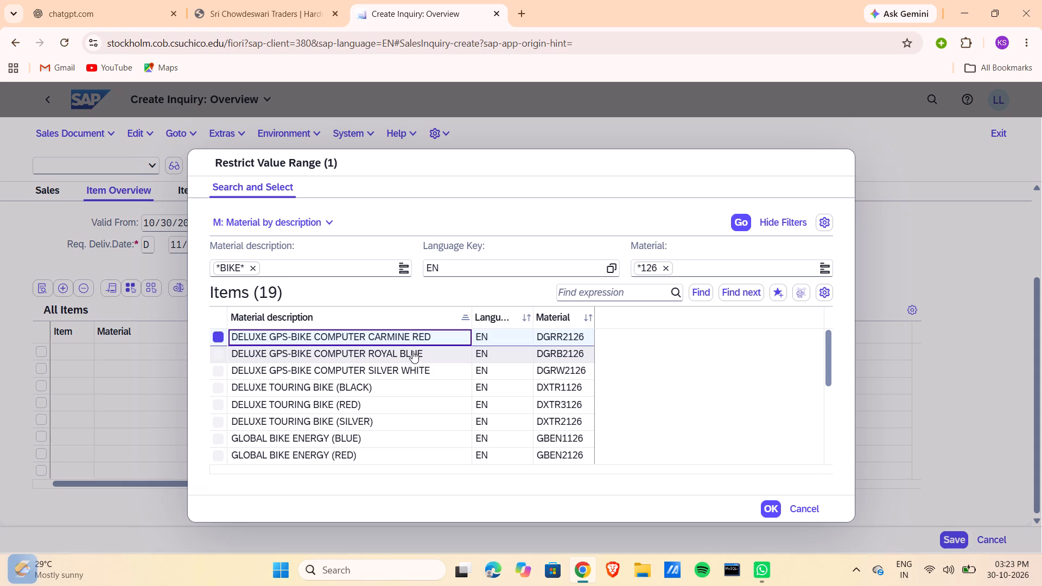
left_click(397, 386)
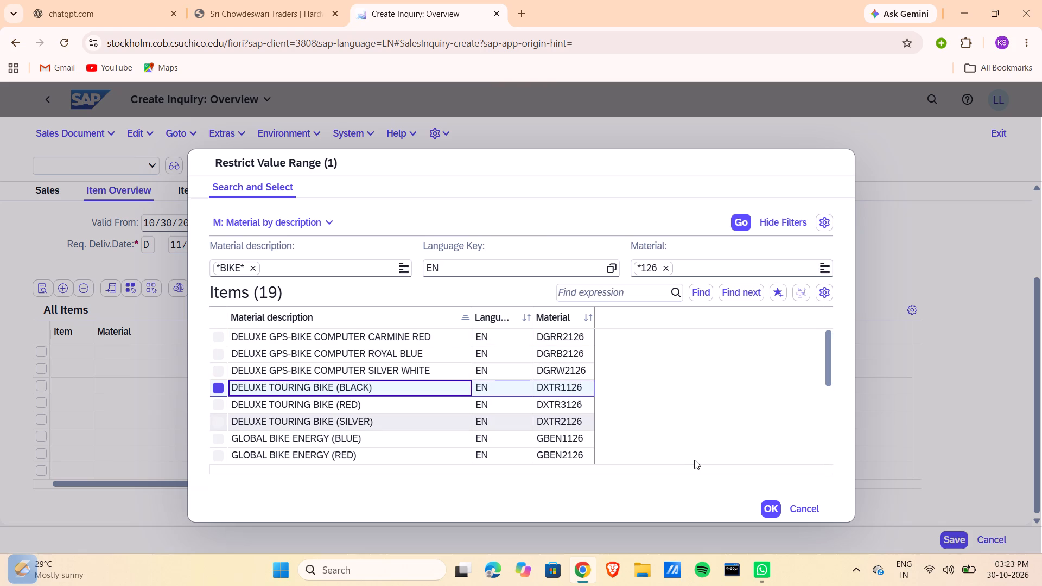
left_click(764, 509)
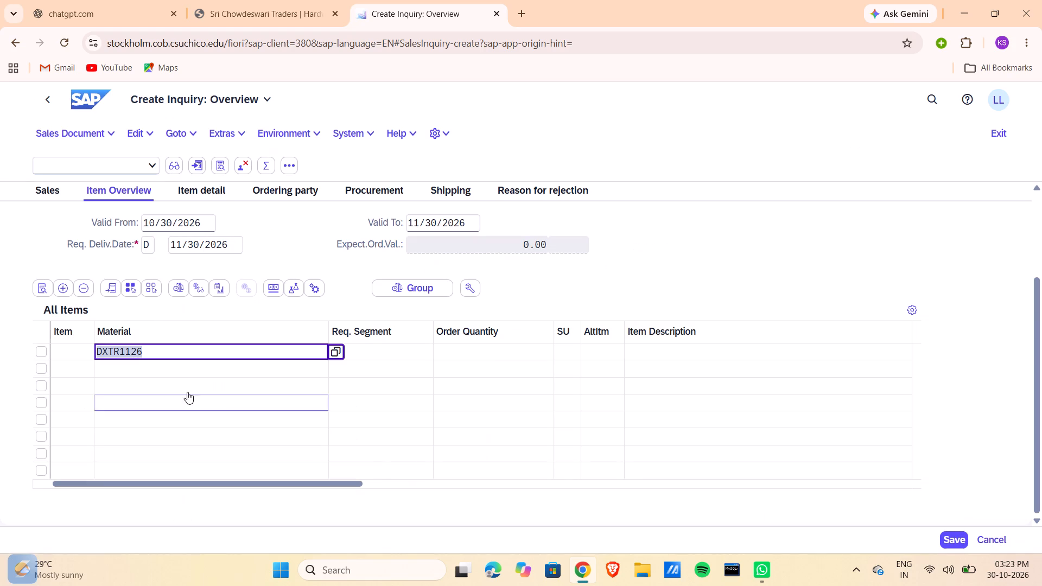
Begin entering a material for the inquiry's second item.
left_click(153, 371)
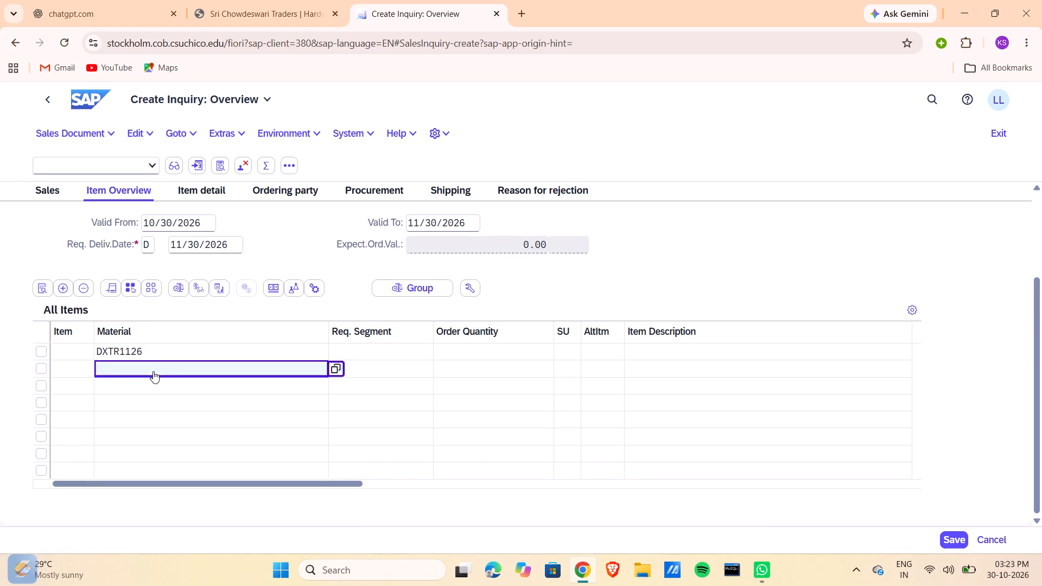
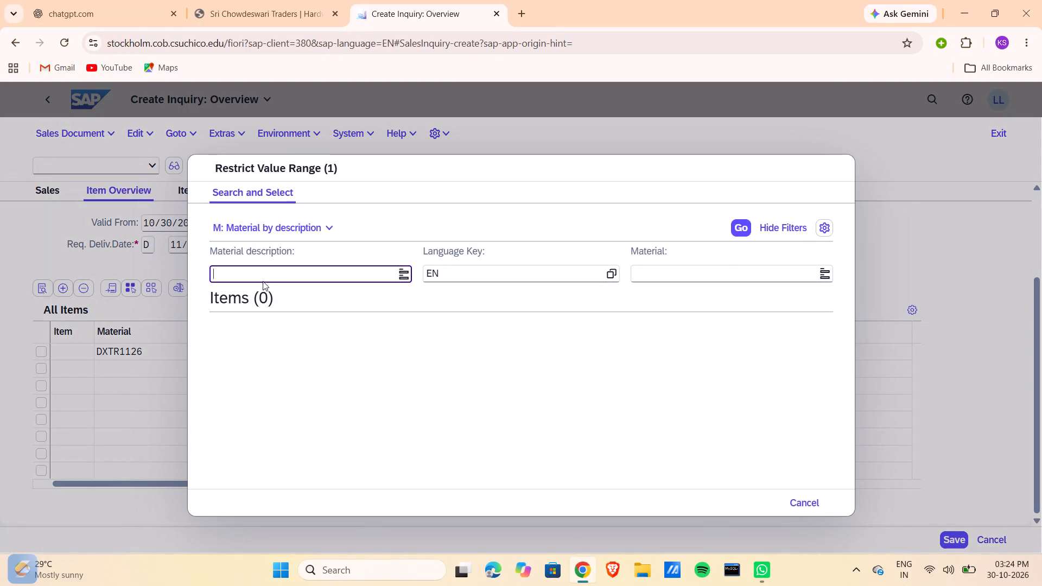
Find the Kuro app on the computer and launch it, leaving the material search open.
left_click(260, 272)
left_click(341, 569)
type("KURO")
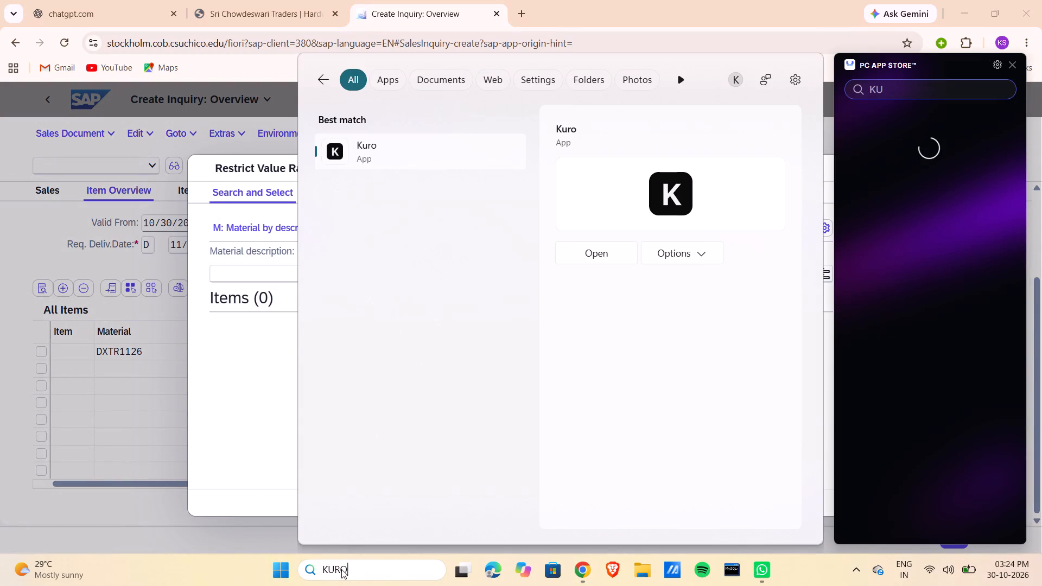
key("Return")
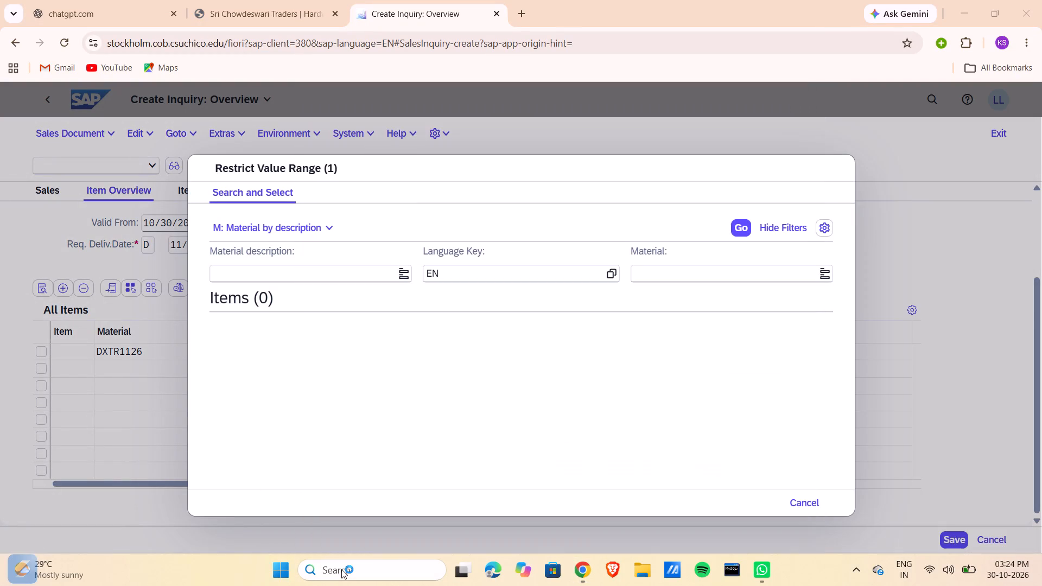
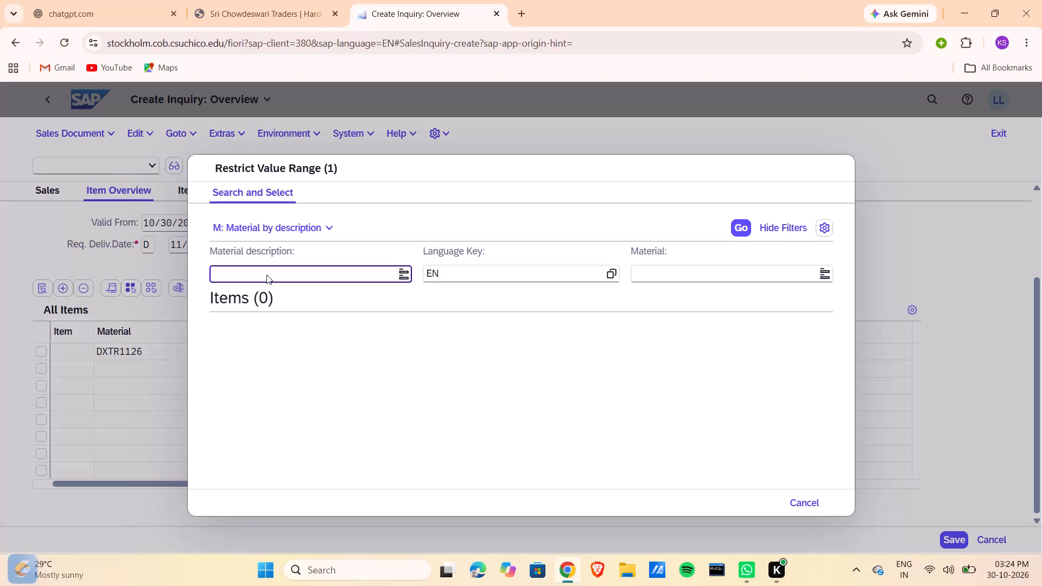
Search materials by description *BIKE* and number *126, and add Professional Touring Bike (Black) PRTR1126 as the second item.
type("*BIKE*")
left_click(647, 268)
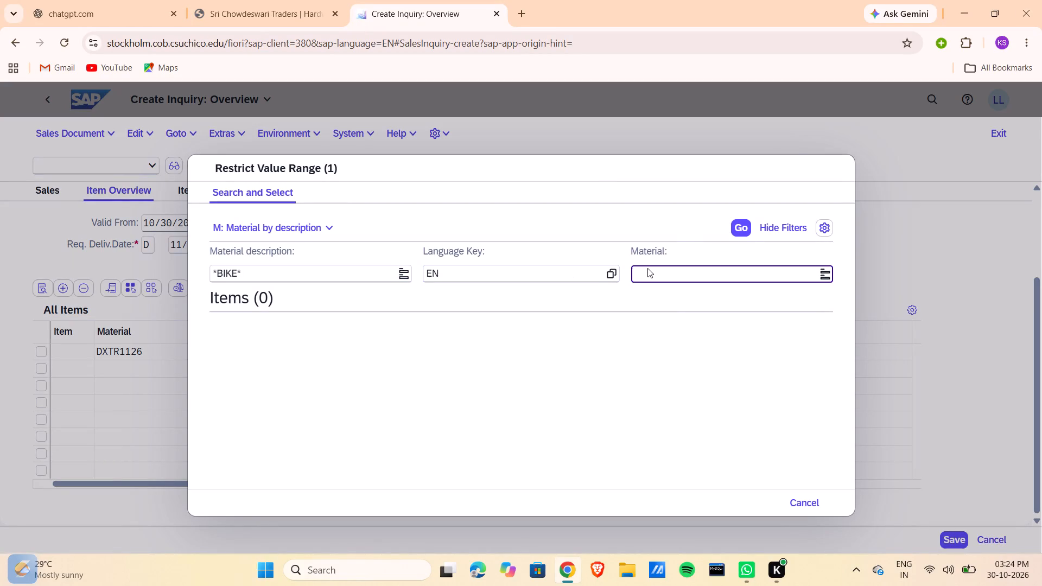
type("*126")
left_click(740, 231)
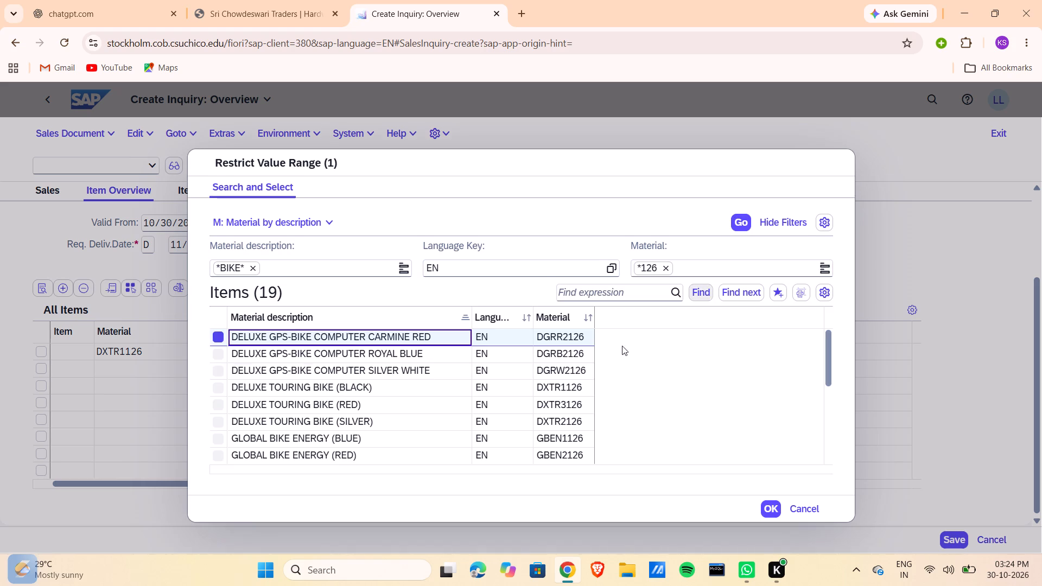
scroll(322, 413, "down", 2)
left_click(379, 405)
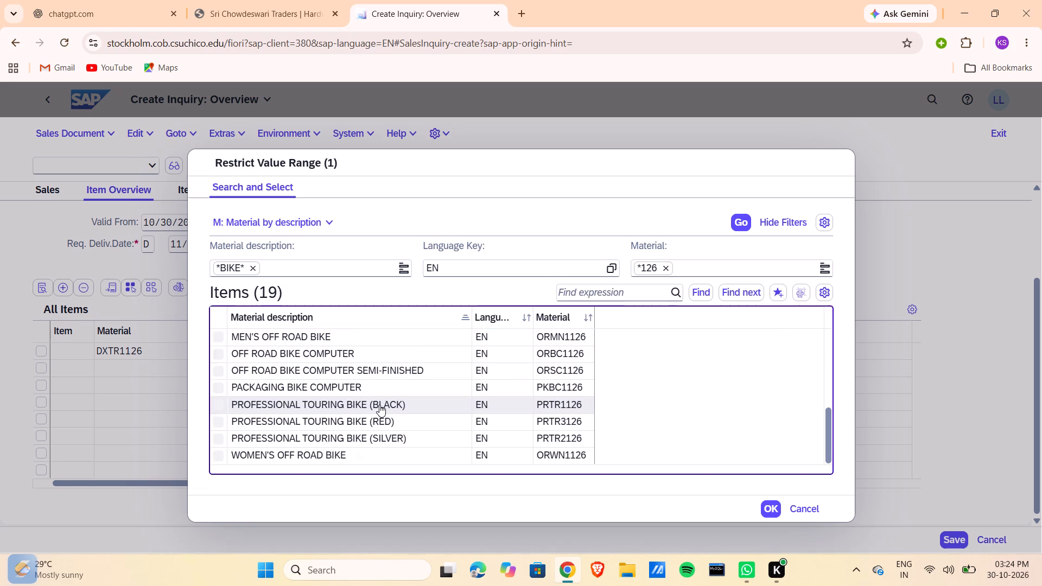
left_click(772, 512)
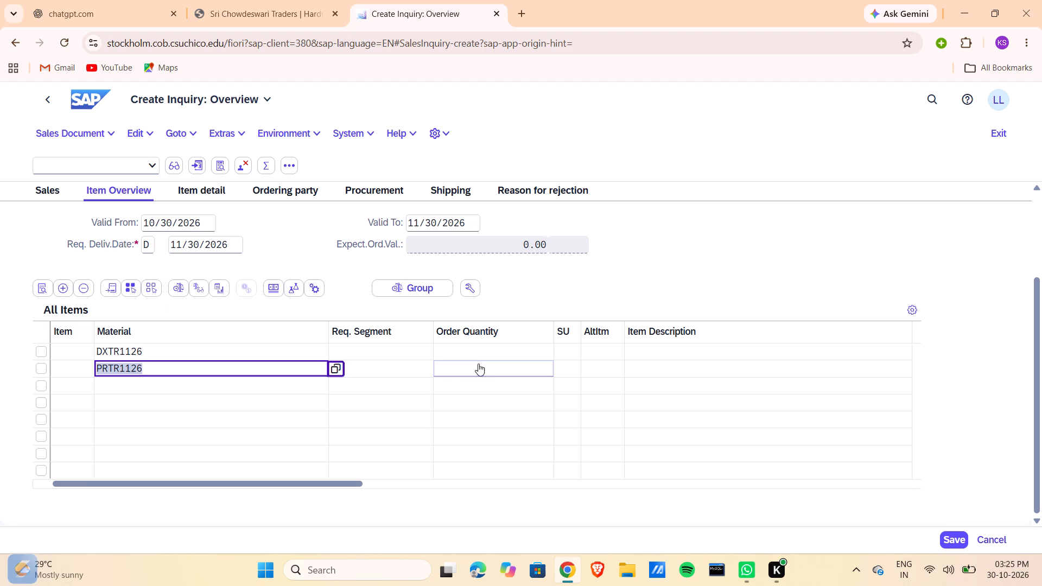
Set the order quantity to 5 for DXTR1126 and 2 for PRTR1126.
left_click(477, 347)
key("5")
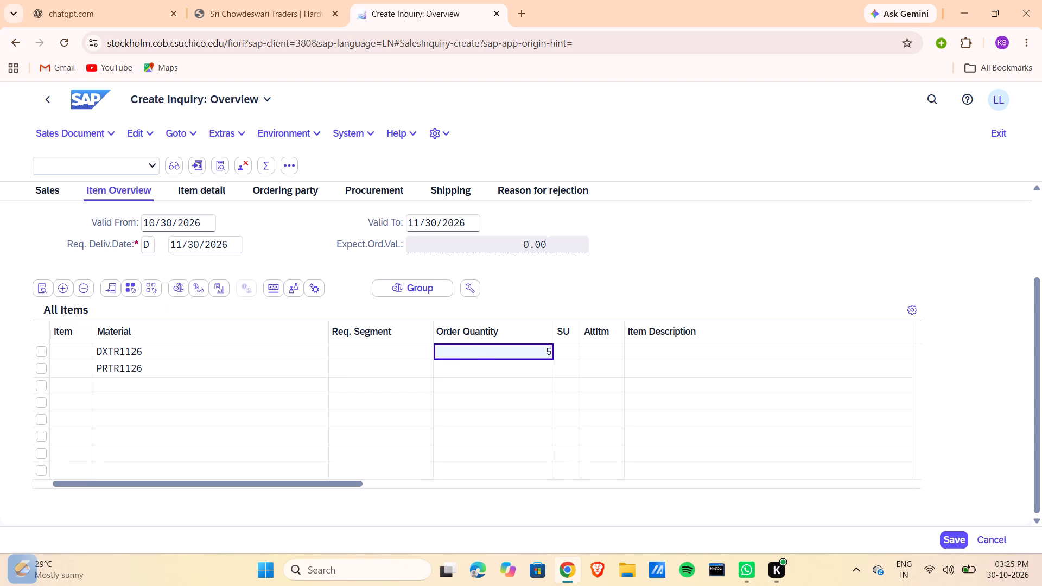
key("Down")
key("2")
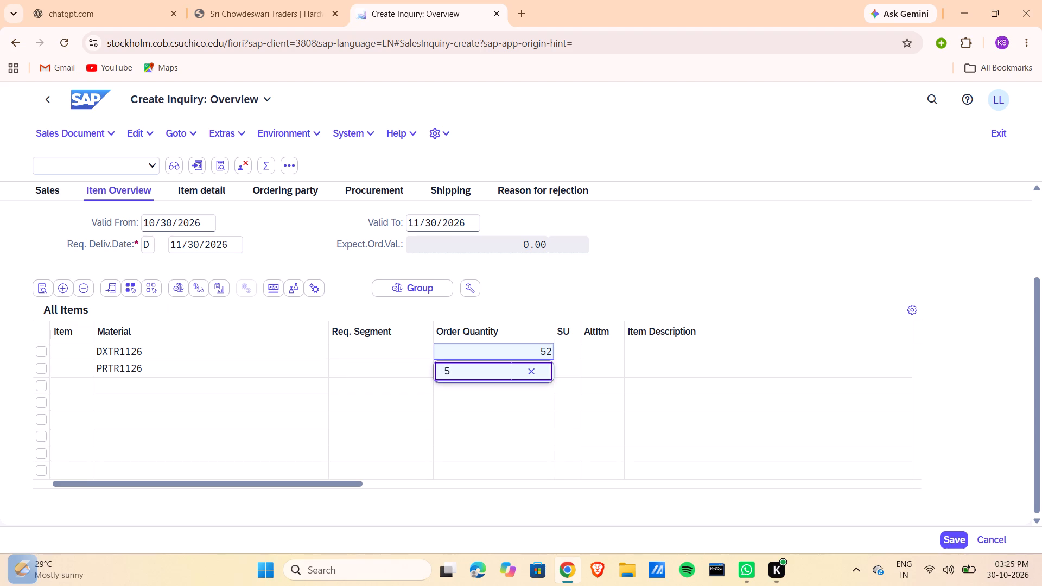
key("BackSpace")
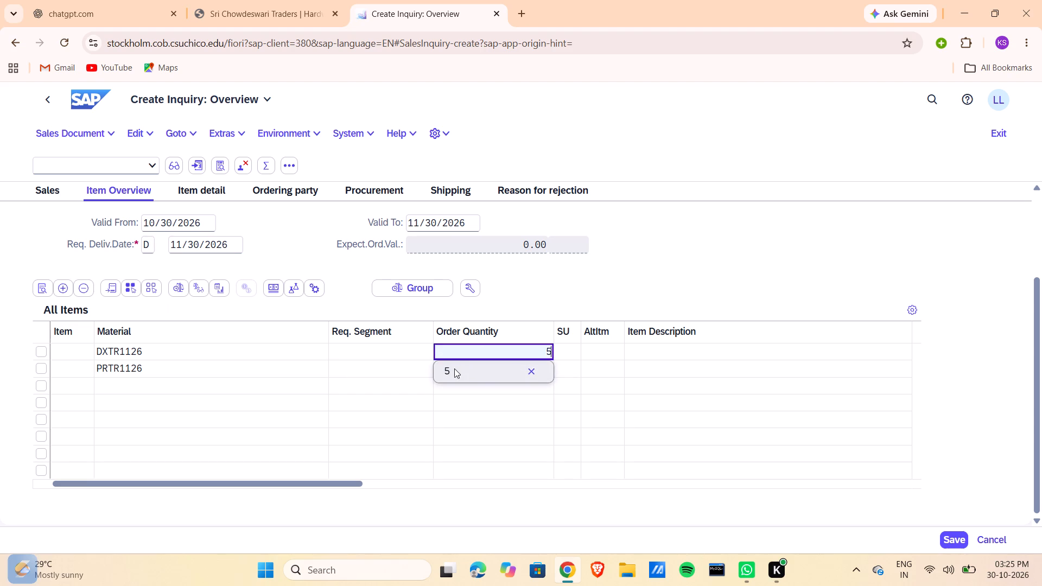
left_click(454, 368)
left_click(459, 371)
key("2")
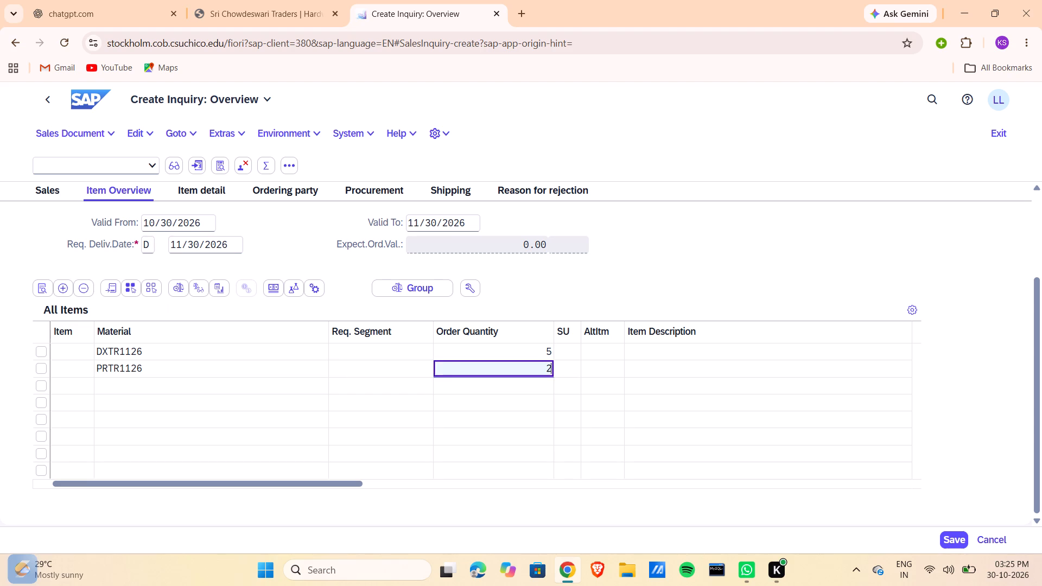
left_click(485, 384)
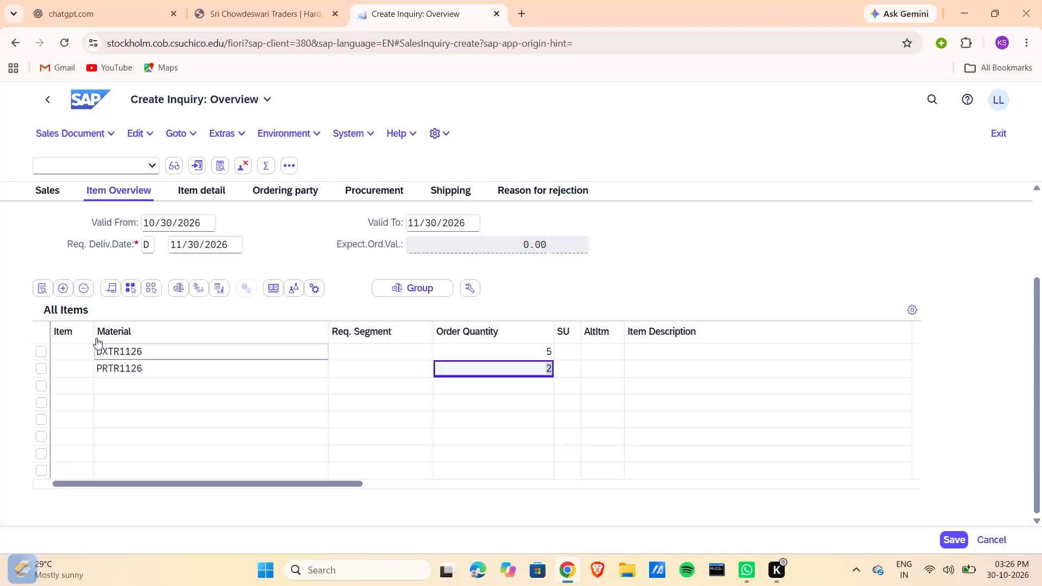
Try to open the item details from the items table, including for material DXTR1126.
left_click(37, 288)
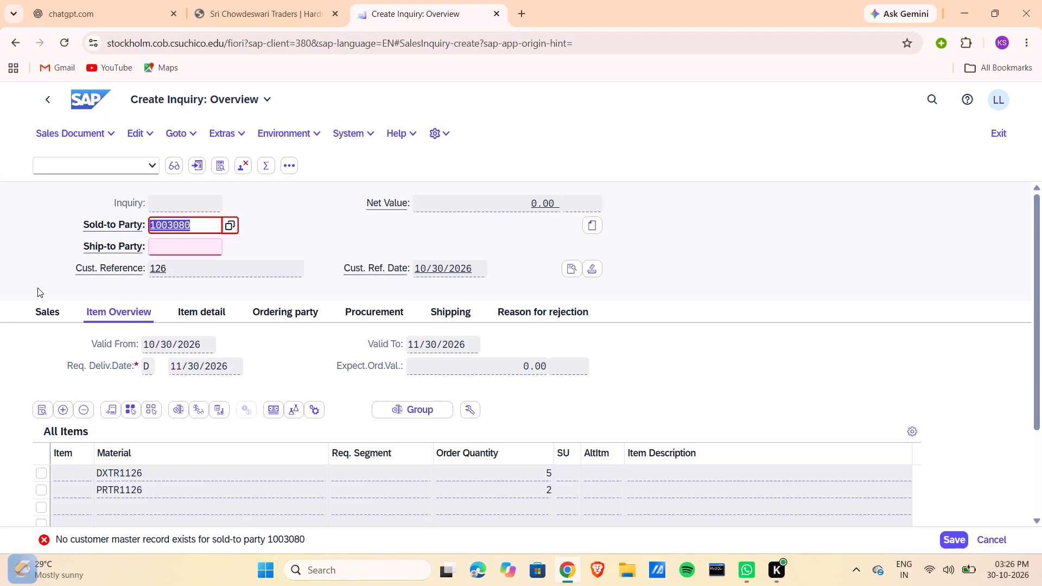
scroll(334, 427, "down", 3)
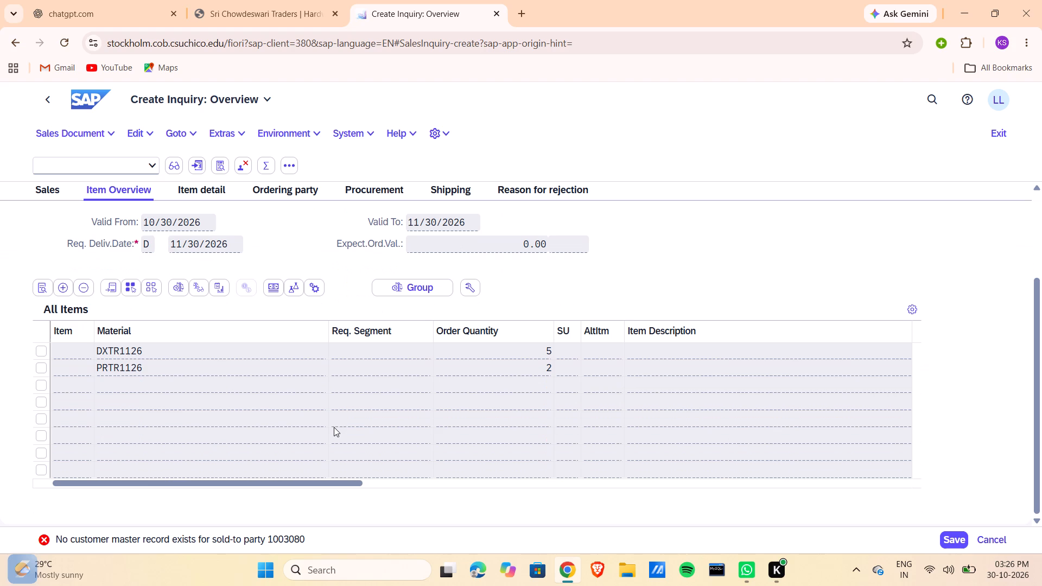
scroll(334, 427, "down", 2)
double_click(121, 343)
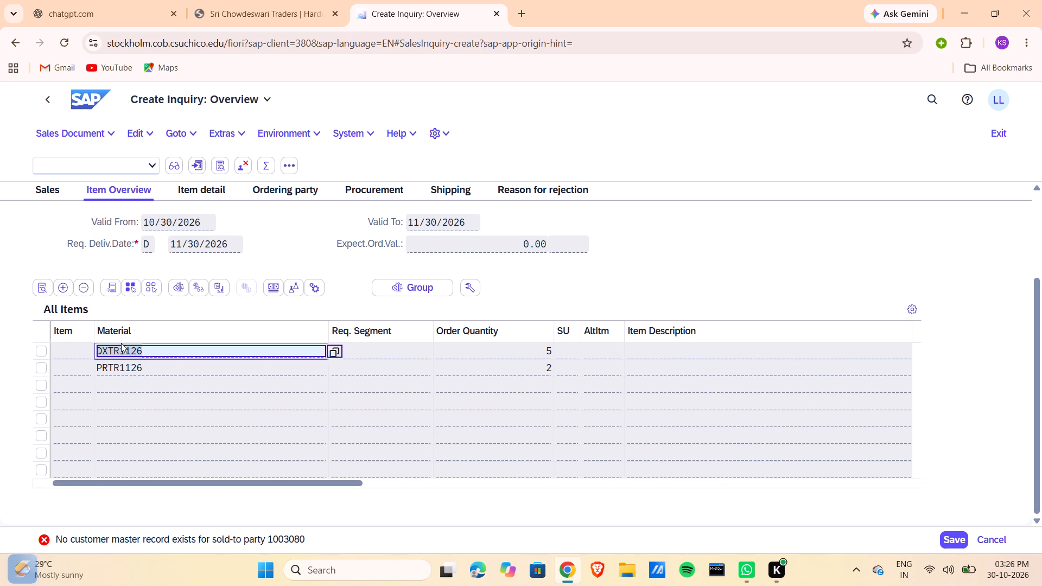
scroll(314, 388, "down", 2)
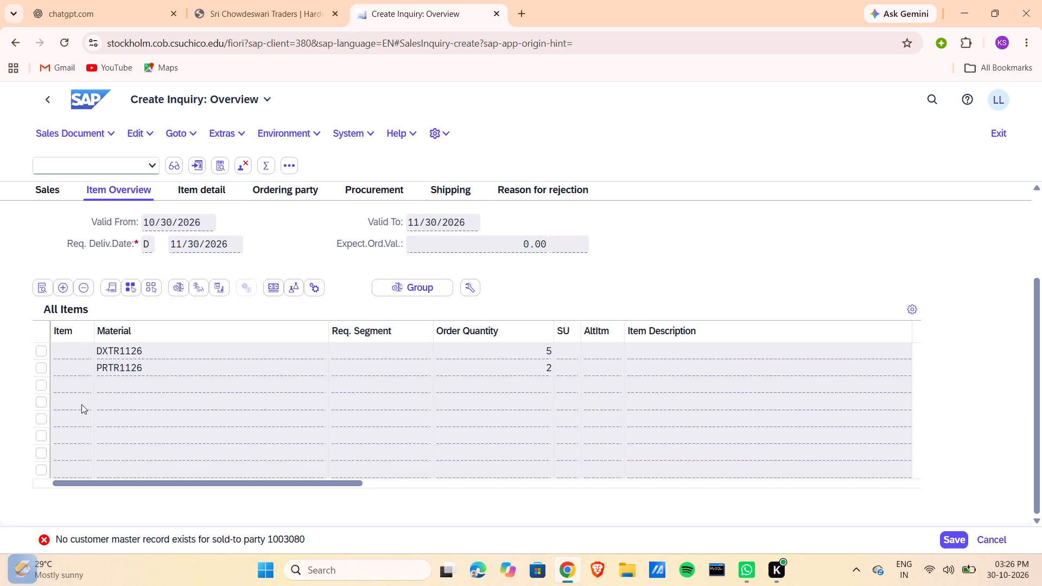
double_click(87, 352)
left_click(132, 348)
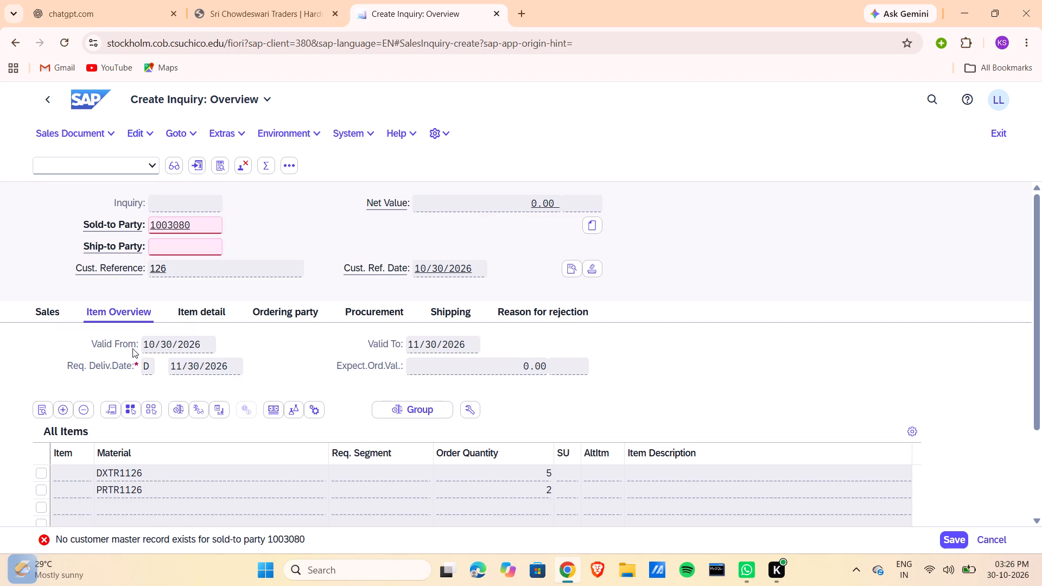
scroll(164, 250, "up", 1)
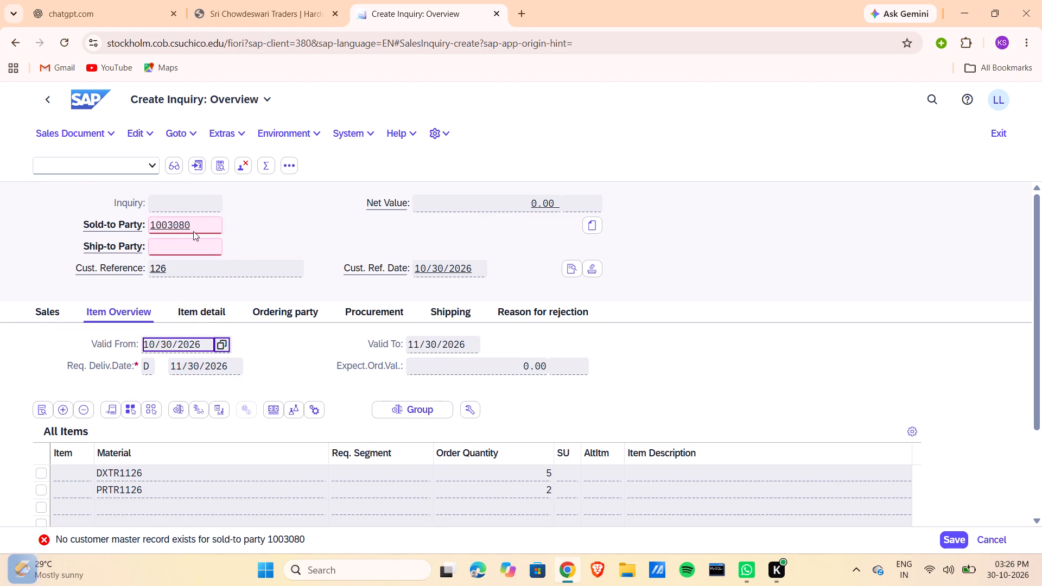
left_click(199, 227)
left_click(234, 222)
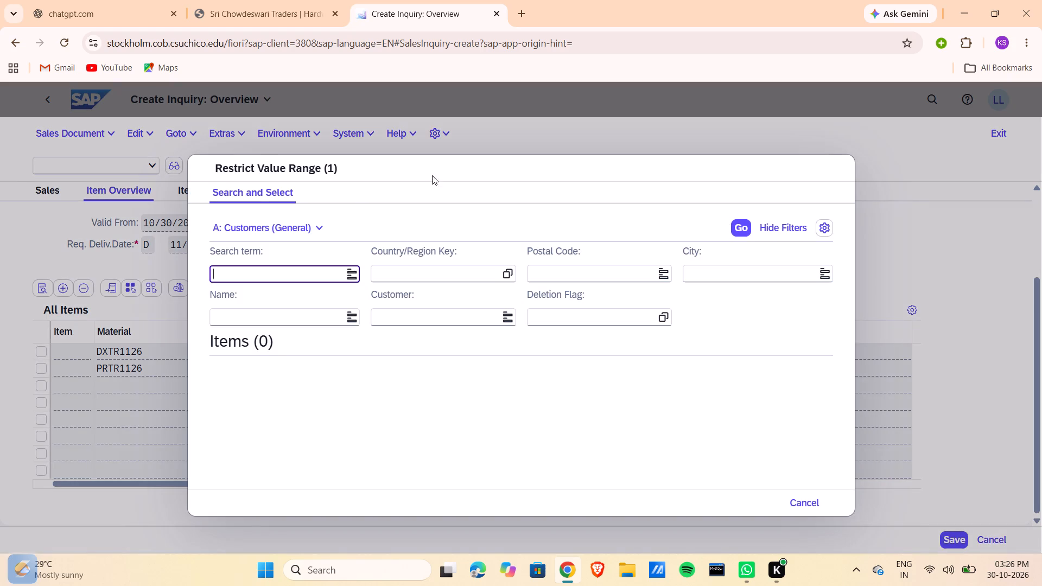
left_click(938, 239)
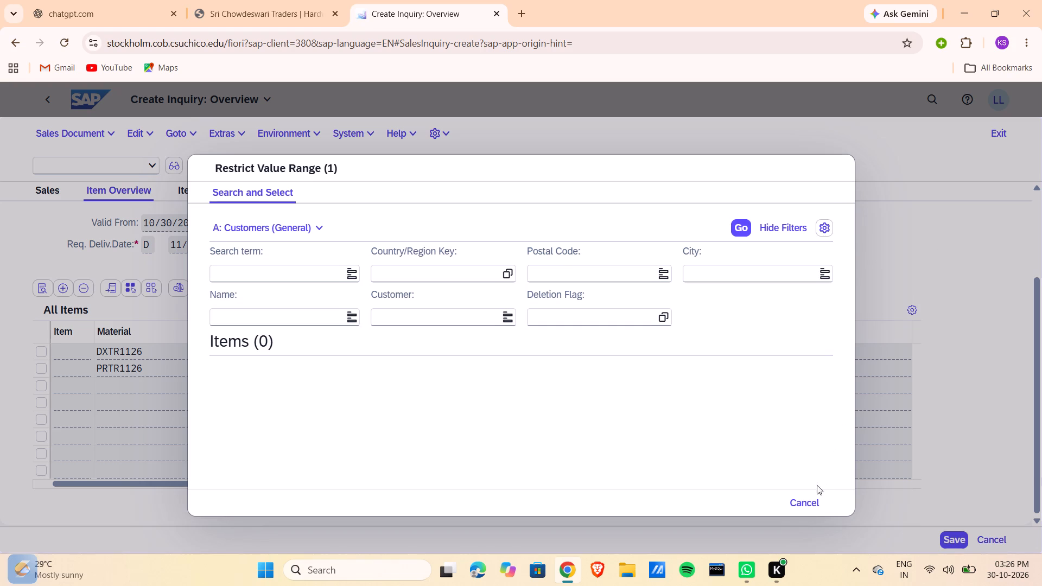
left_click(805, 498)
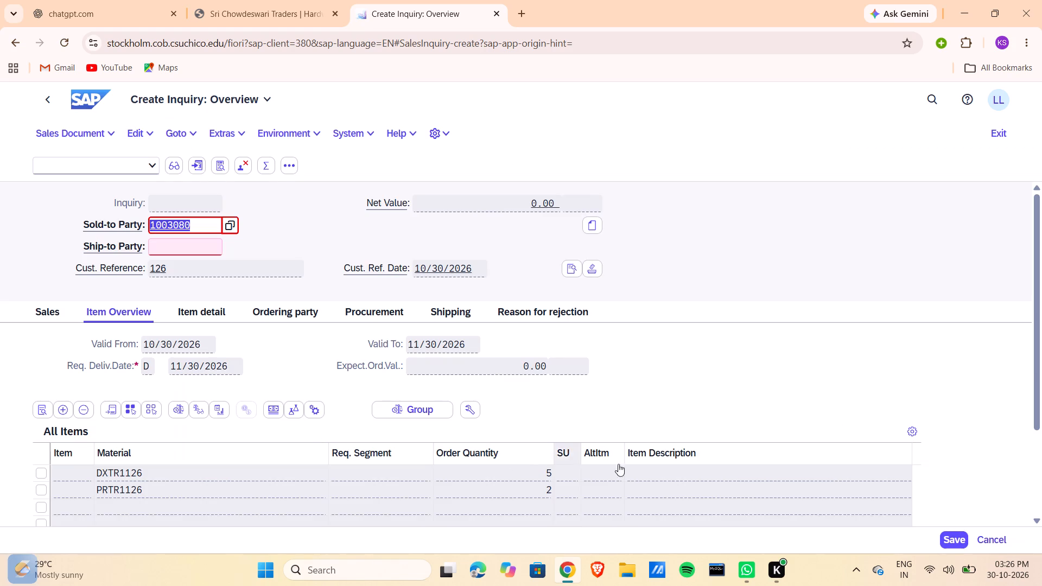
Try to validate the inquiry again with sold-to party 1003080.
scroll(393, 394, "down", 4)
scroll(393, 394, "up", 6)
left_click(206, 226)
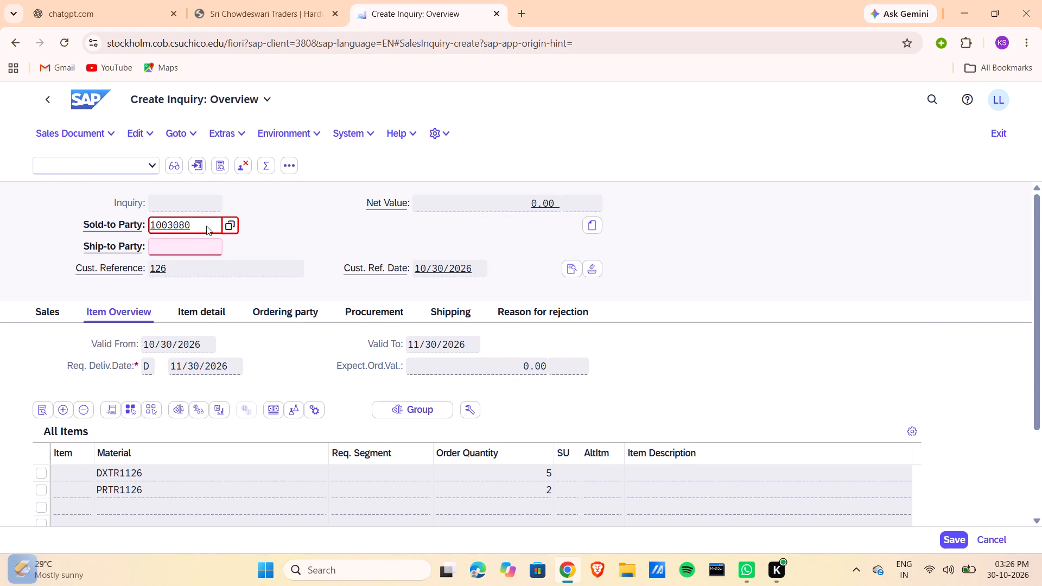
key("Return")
Try again to open the item details of material DXTR1126 and review the inquiry overview.
scroll(245, 454, "down", 1)
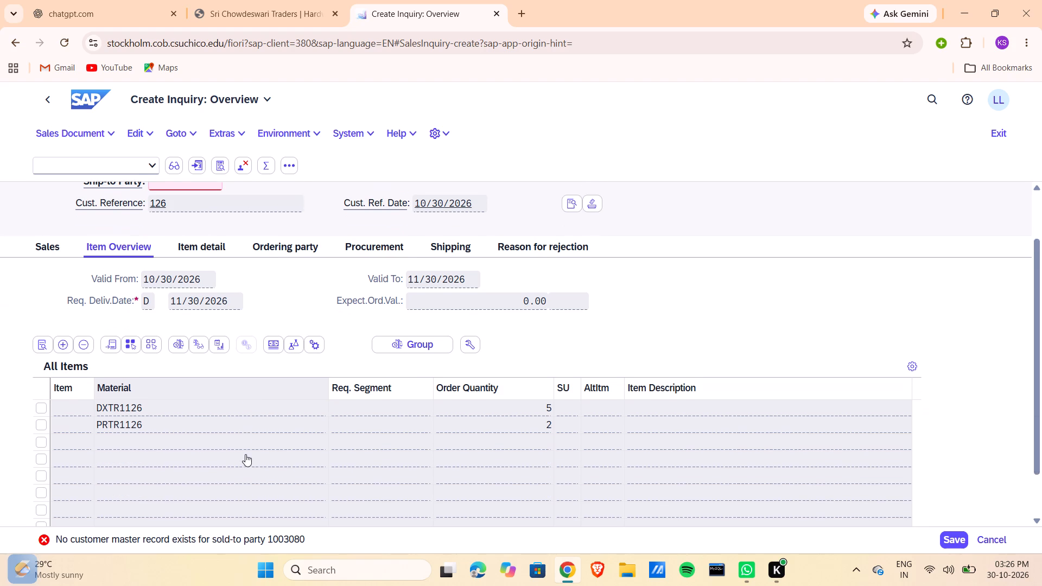
scroll(245, 454, "down", 1)
scroll(308, 449, "down", 1)
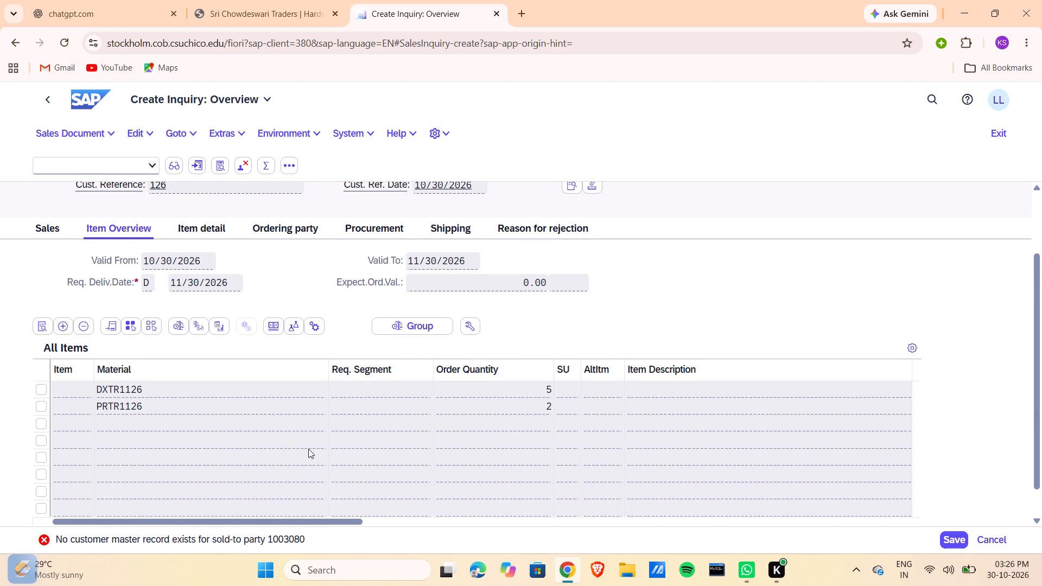
scroll(308, 449, "down", 1)
double_click(124, 356)
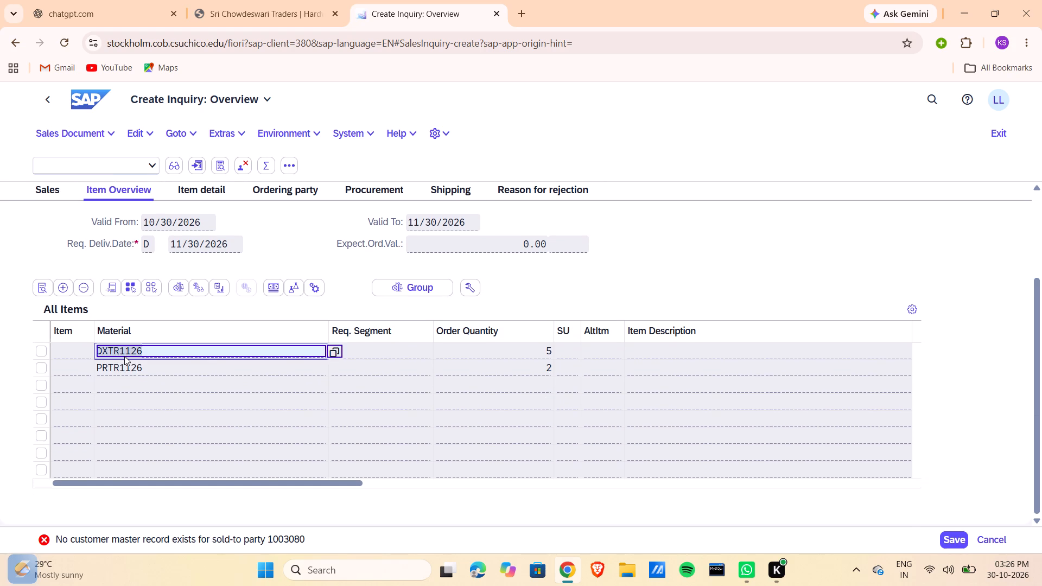
double_click(124, 356)
scroll(347, 467, "down", 8)
scroll(347, 467, "up", 1)
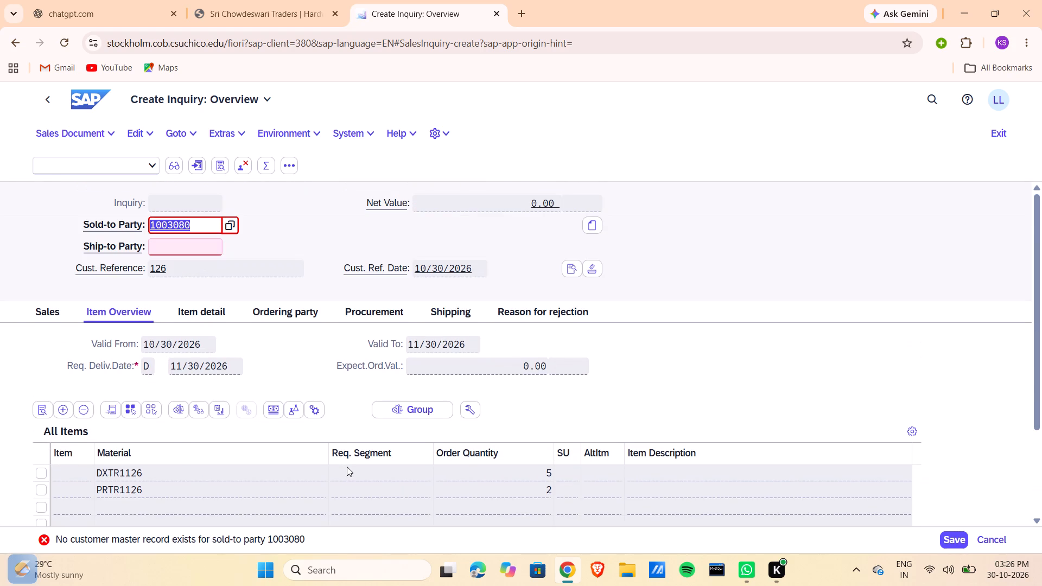
scroll(347, 467, "up", 6)
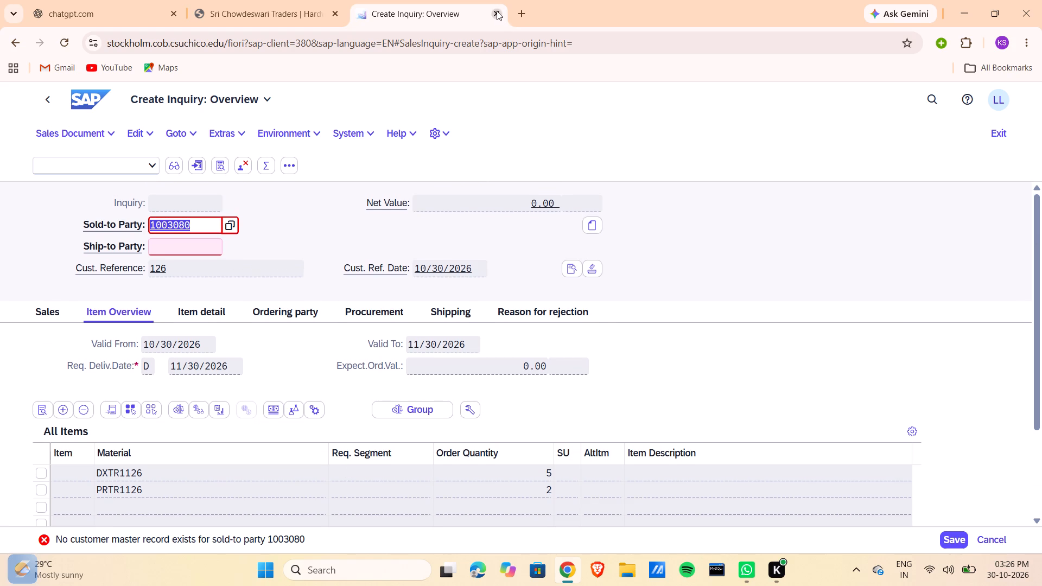
Close the Create Inquiry page without saving the inquiry.
left_click(497, 11)
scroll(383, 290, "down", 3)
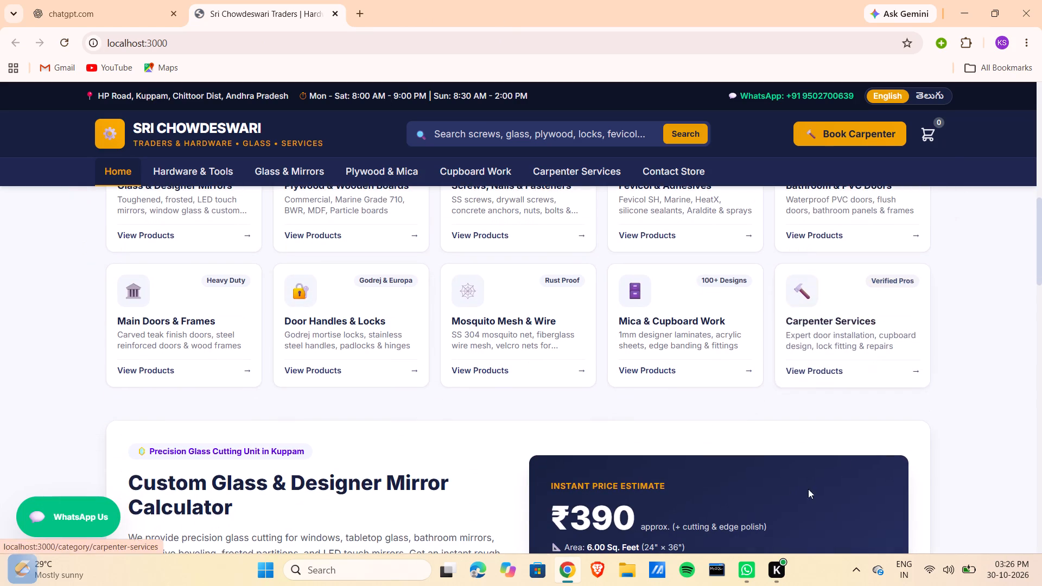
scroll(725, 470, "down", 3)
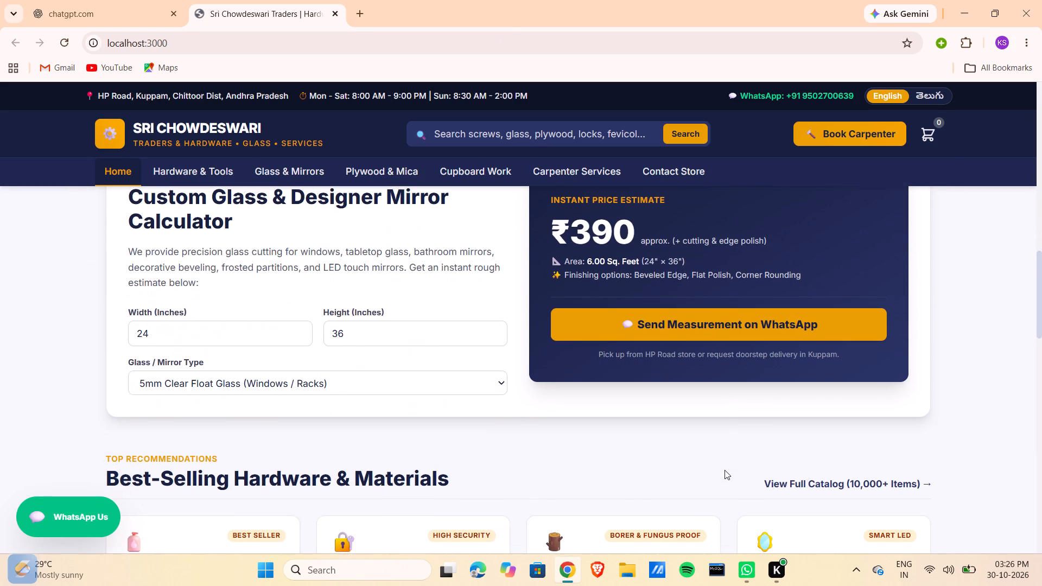
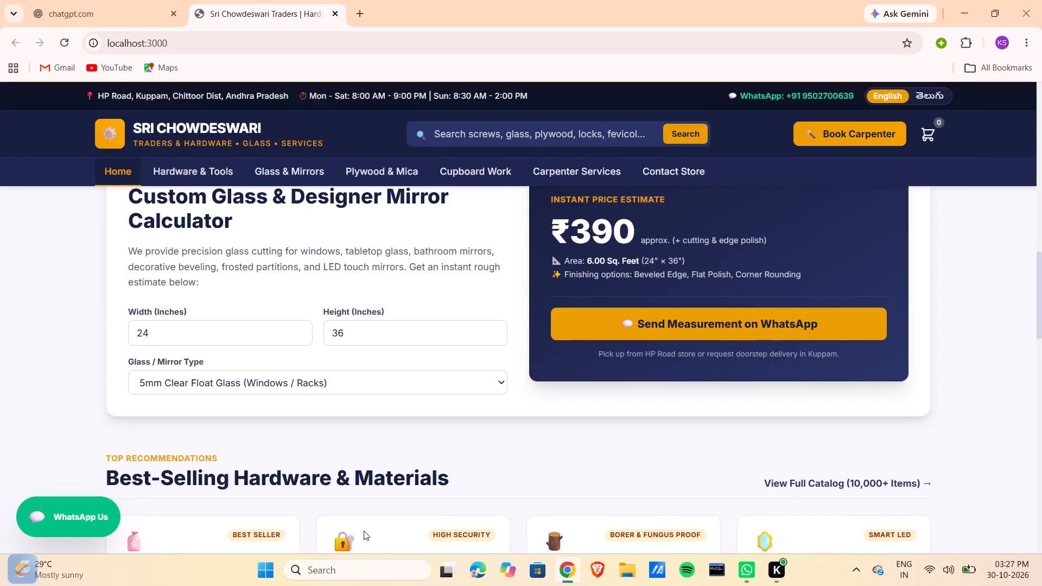
Open the Windows search to look for an app or file.
left_click(317, 569)
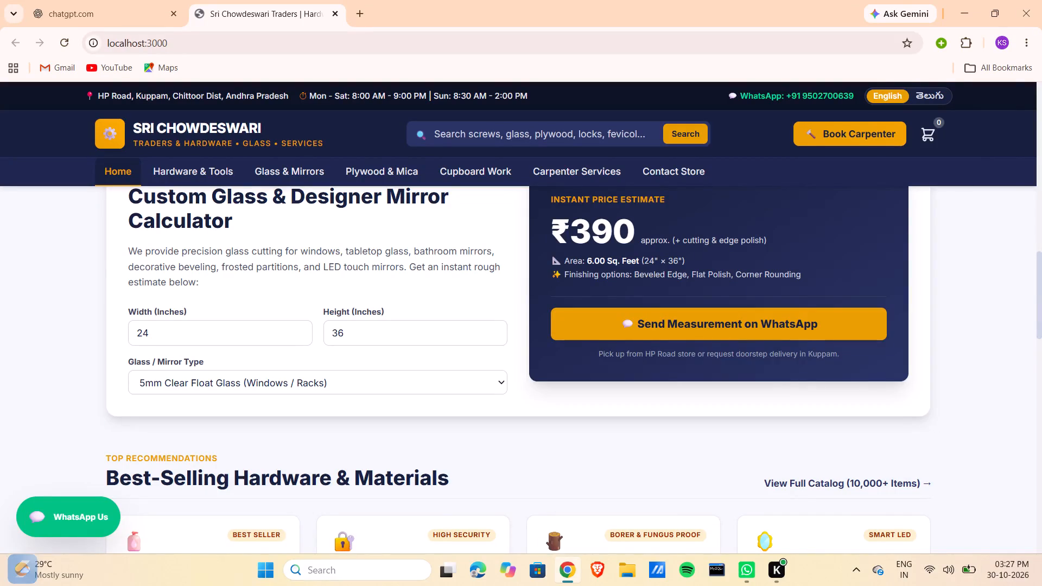
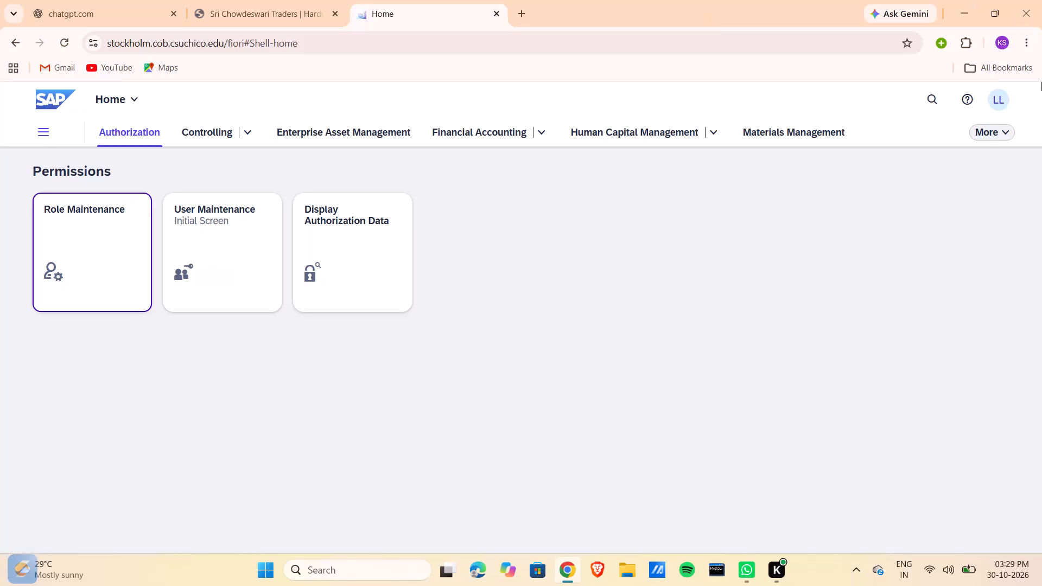
Open the Manage Business Partner Master Data app from the Sales Representative section of the Sales and Distribution space.
left_click(1001, 135)
left_click(901, 265)
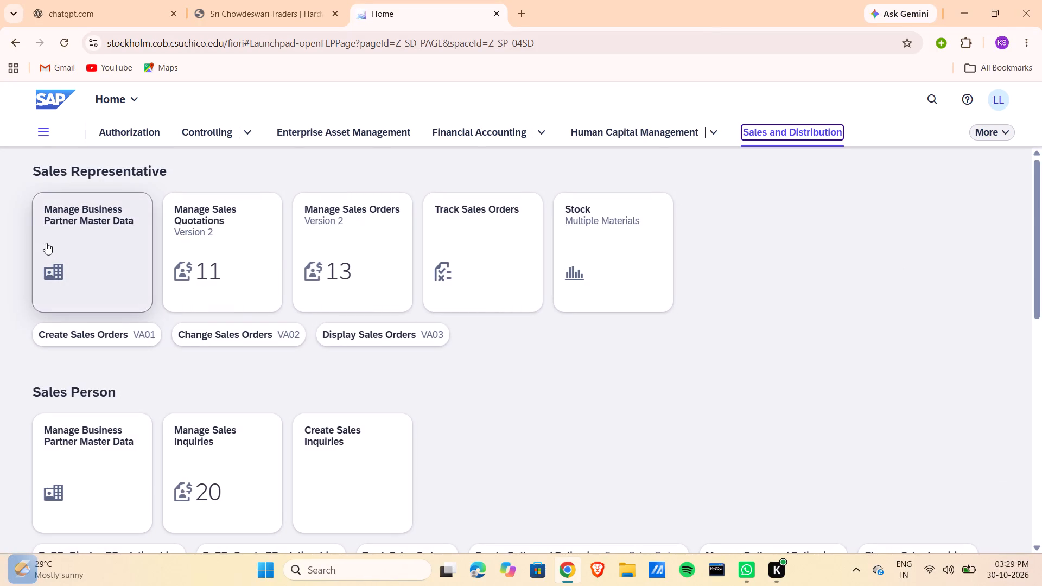
double_click(46, 241)
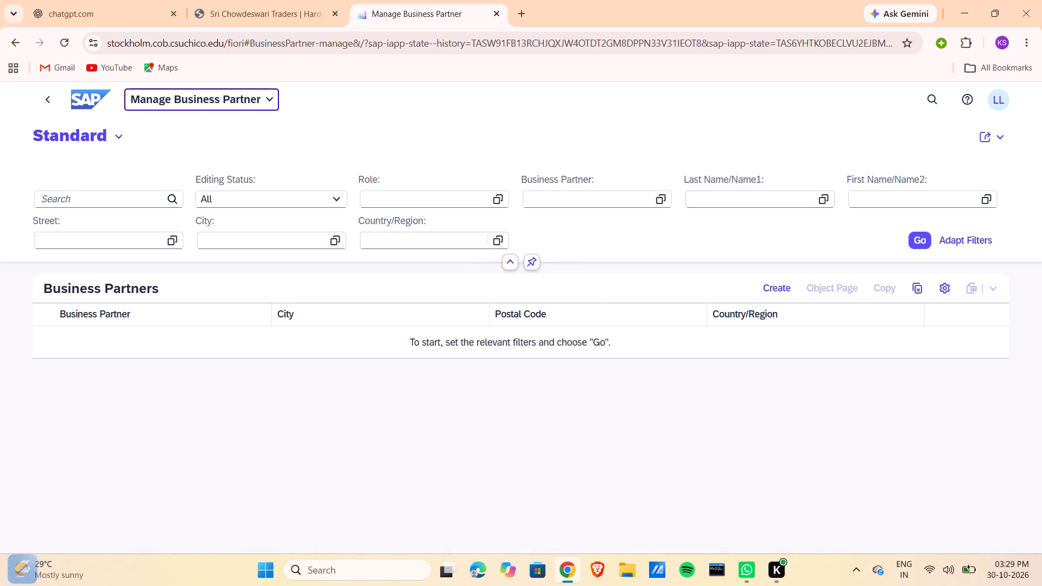
Search the business partners for Last Name/Name1 THE BIKE ZONE 126.
left_click(728, 194)
type("THE BIKE")
key("space")
type("ZONE")
key("space")
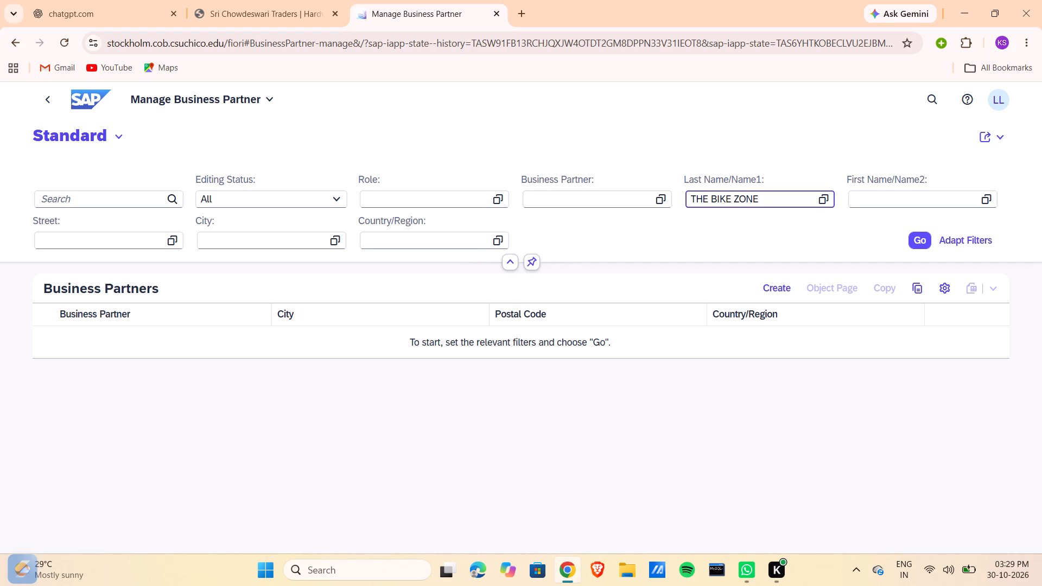
type("126")
key("Return")
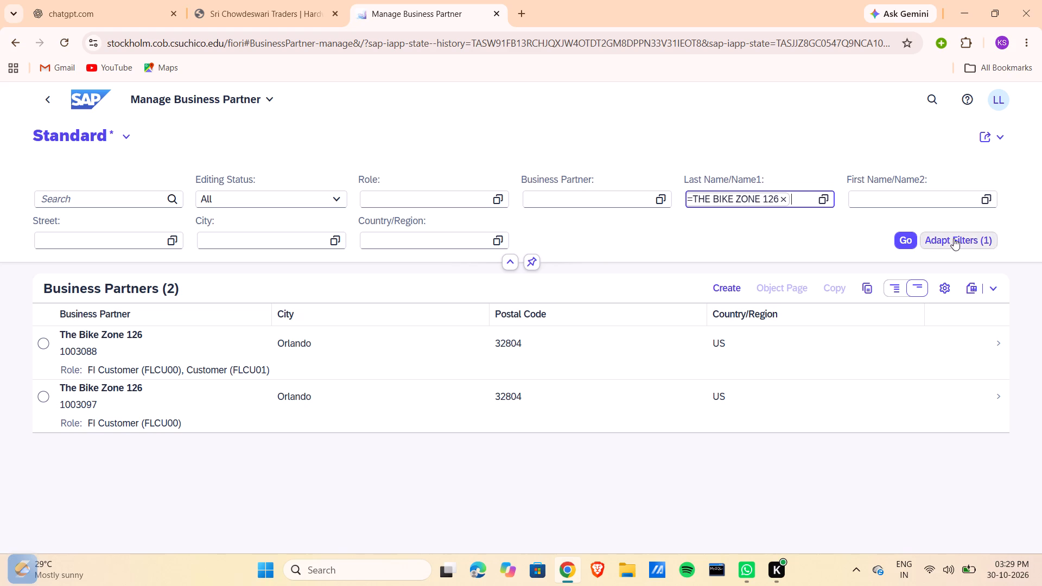
left_click(904, 240)
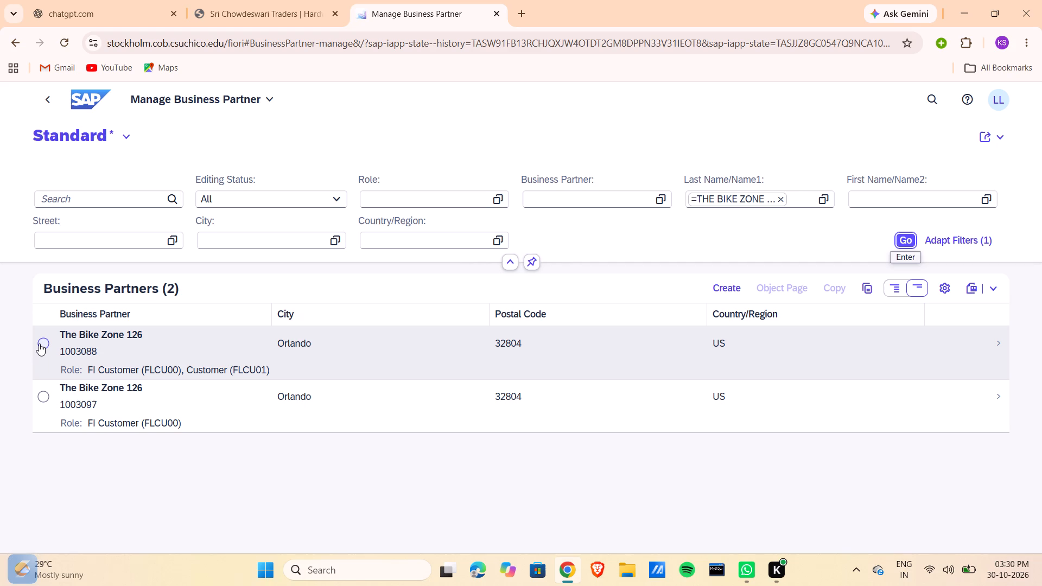
Open the details of business partner 1003088, The Bike Zone 126.
left_click(39, 343)
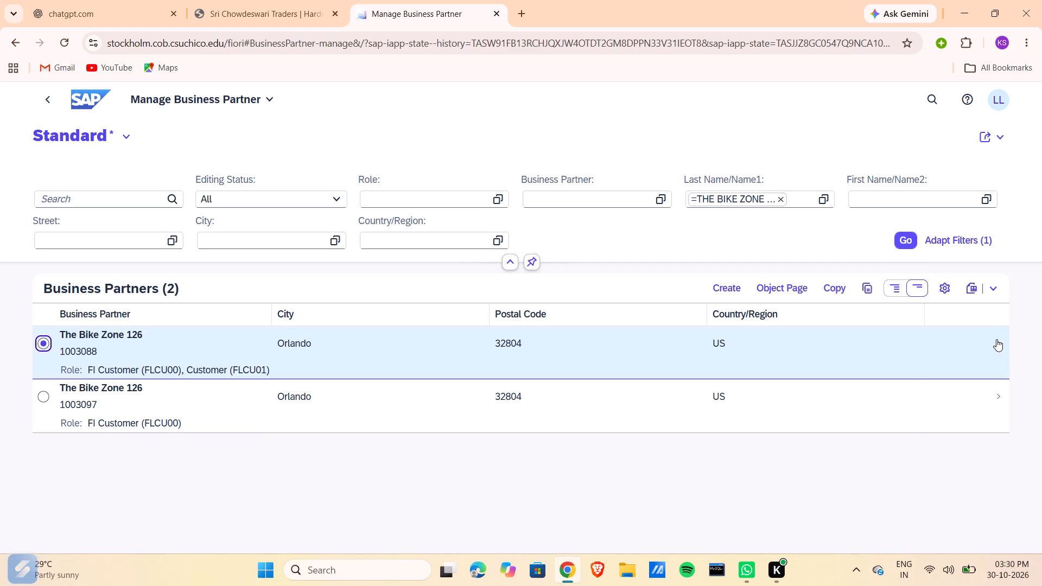
left_click(997, 291)
left_click(997, 291)
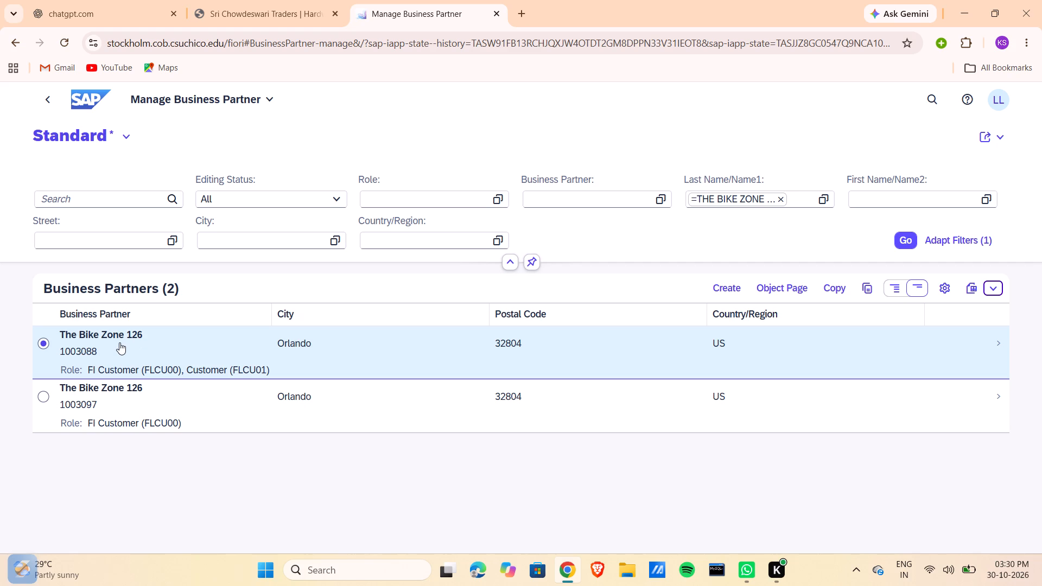
left_click(92, 312)
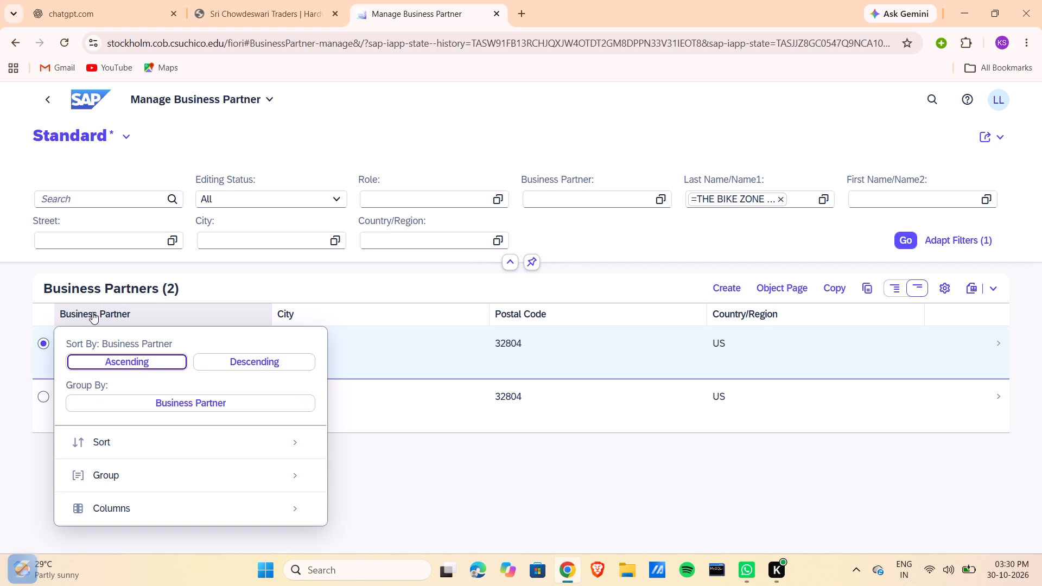
scroll(170, 479, "down", 2)
left_click(415, 493)
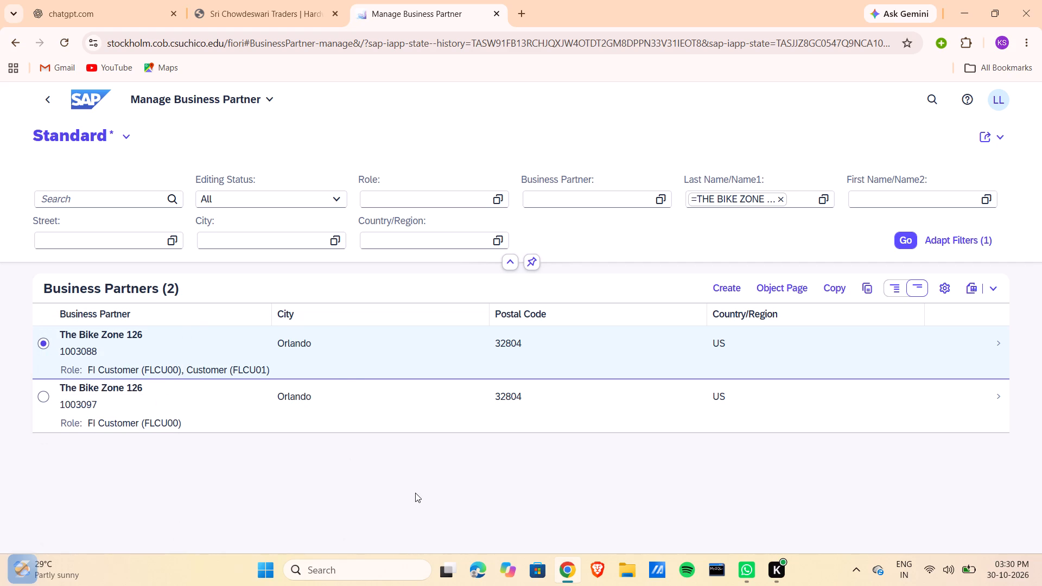
left_click(999, 345)
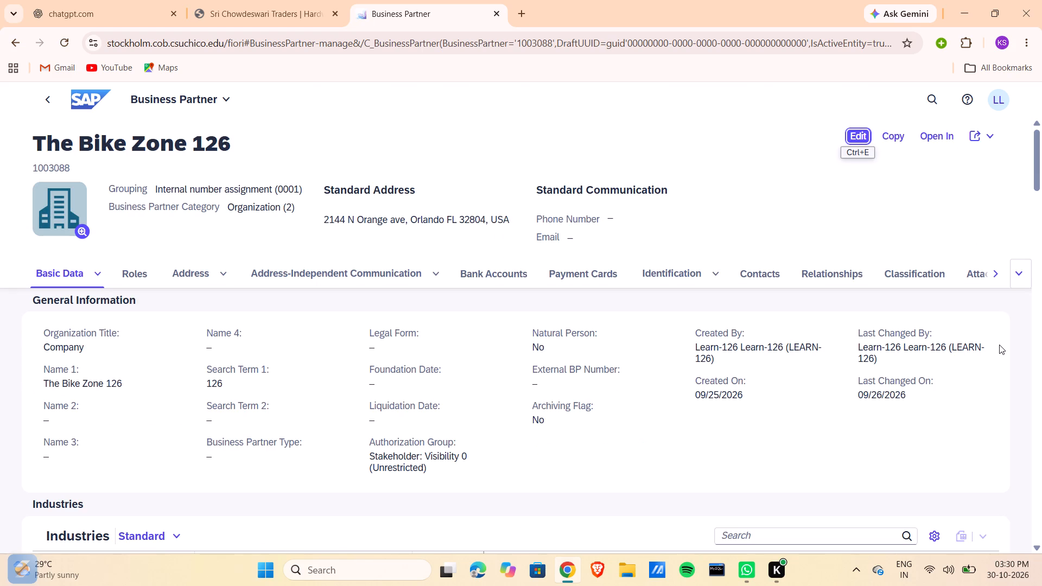
Examine the business partner's basic data, roles, address, contacts and relationships sections.
scroll(999, 345, "down", 8)
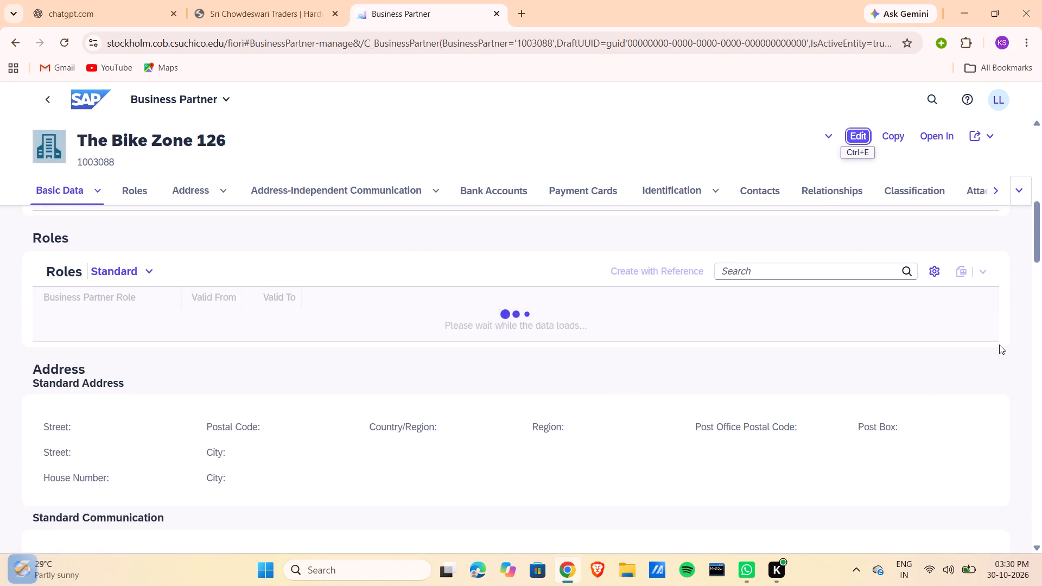
scroll(999, 345, "down", 13)
scroll(999, 345, "up", 5)
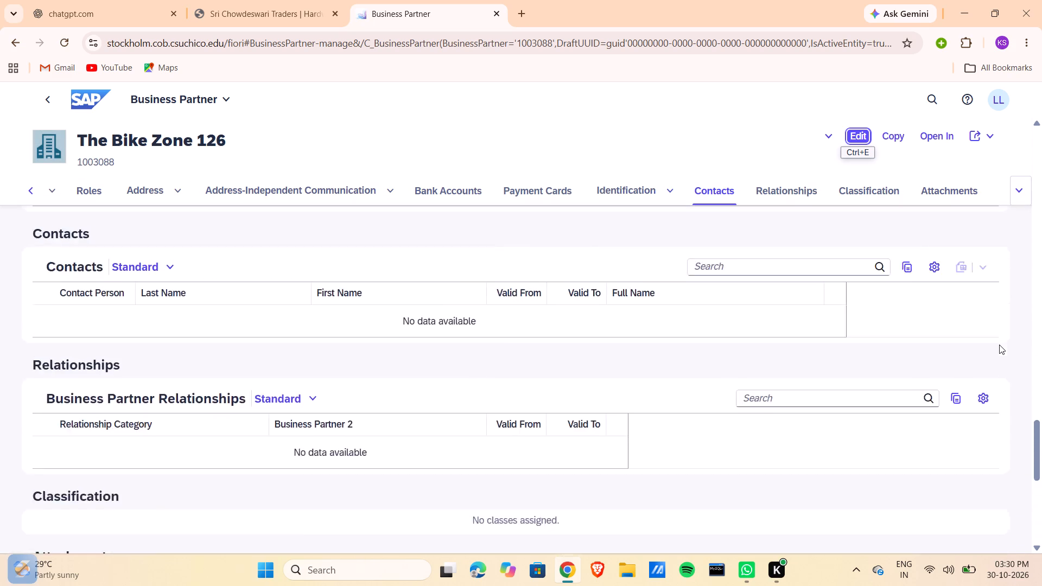
scroll(999, 345, "up", 7)
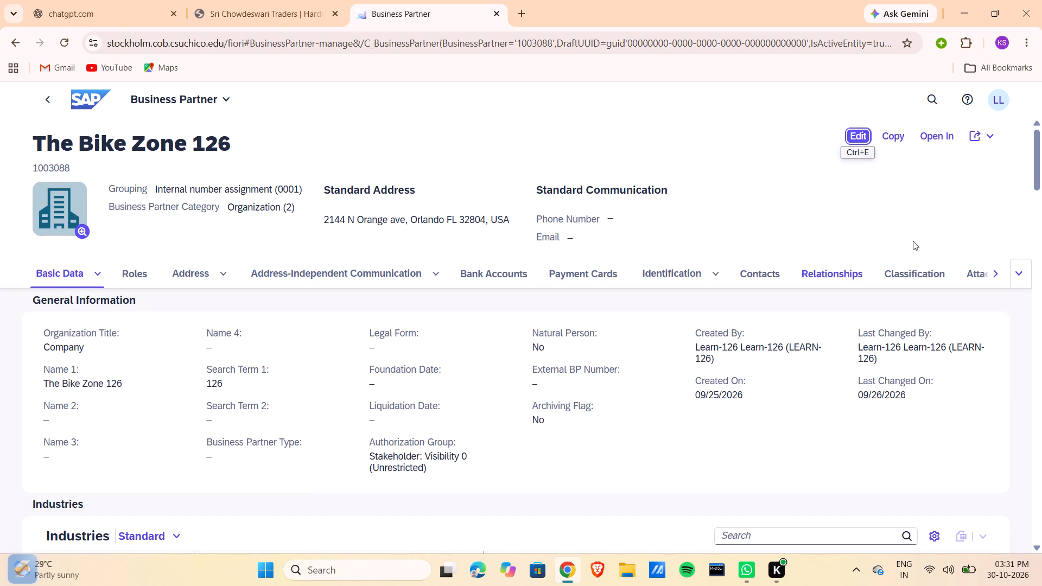
left_click(901, 158)
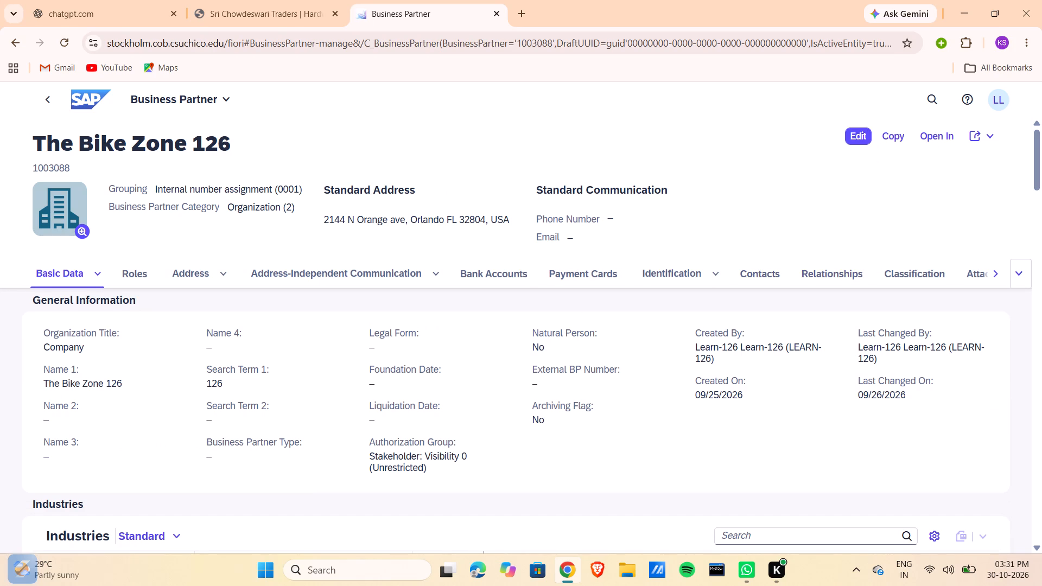
scroll(602, 337, "down", 6)
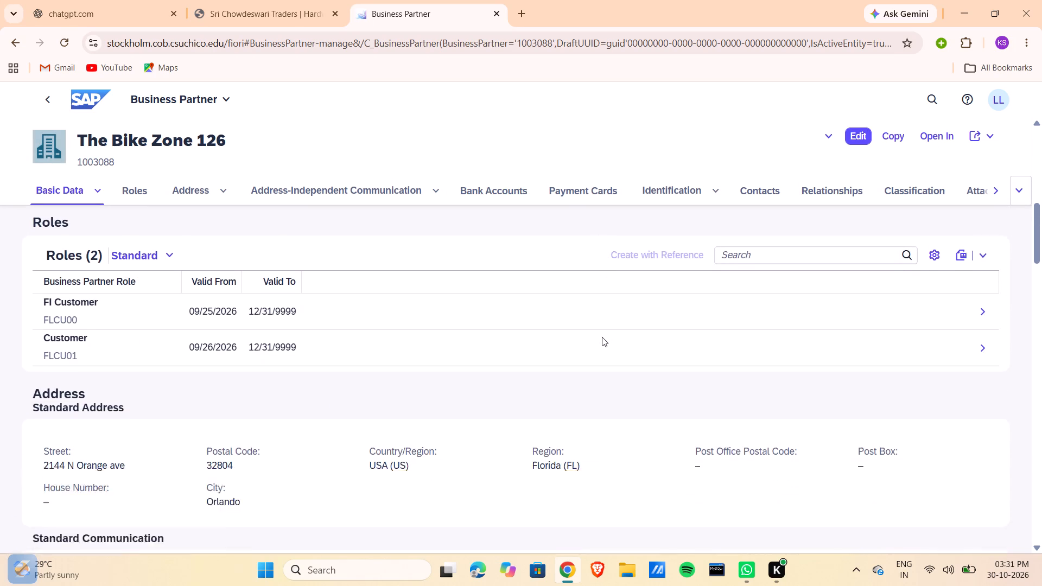
scroll(602, 337, "down", 3)
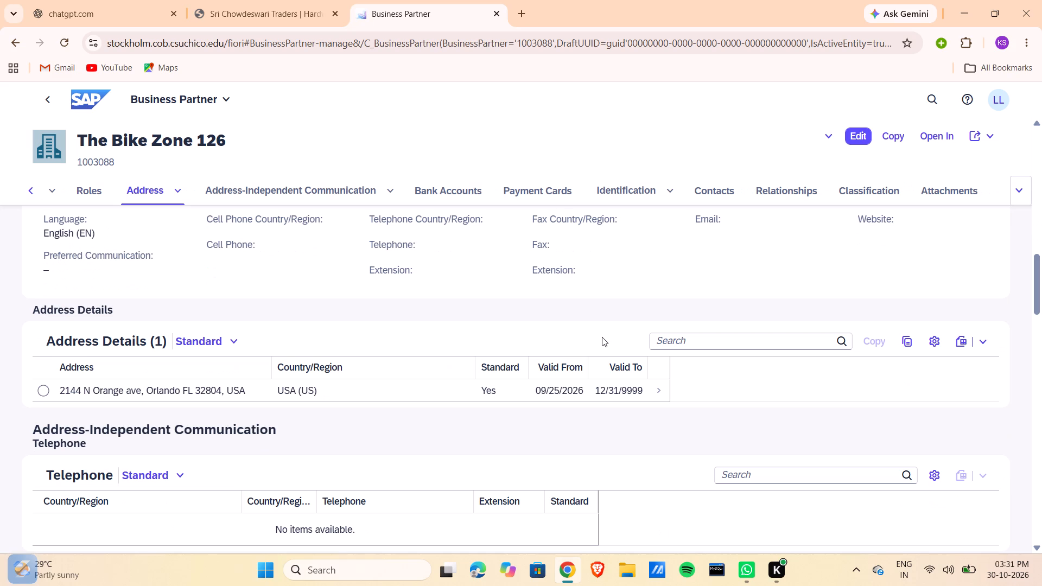
scroll(602, 337, "up", 9)
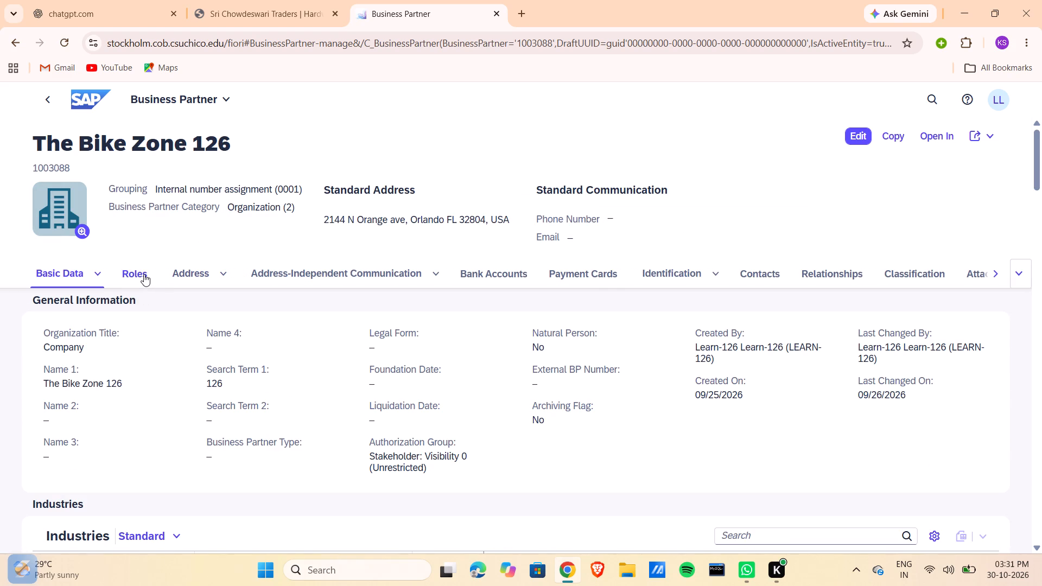
Open the FI Customer role of The Bike Zone 126 and view its company codes.
left_click(144, 274)
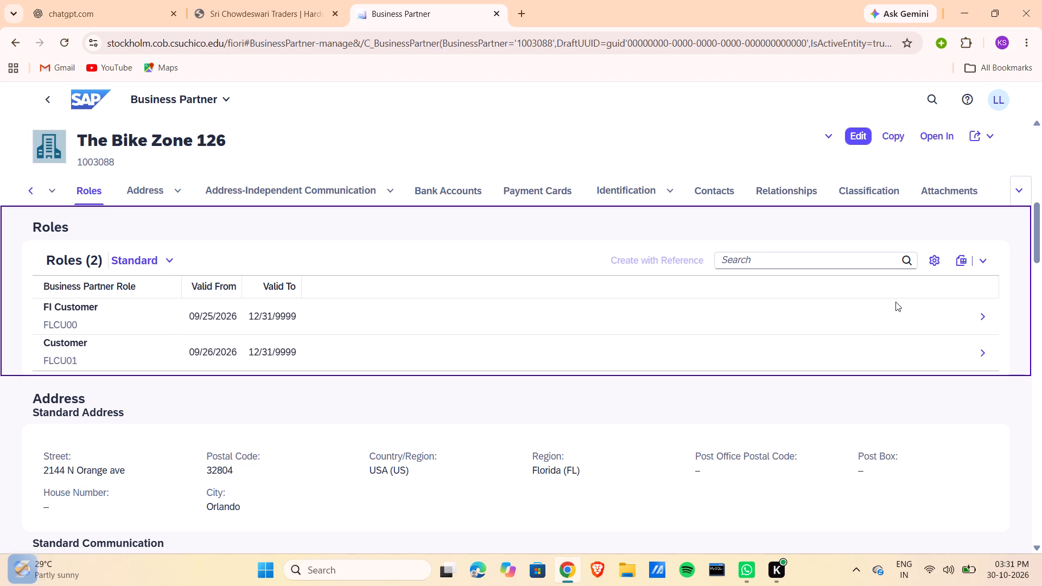
left_click(983, 316)
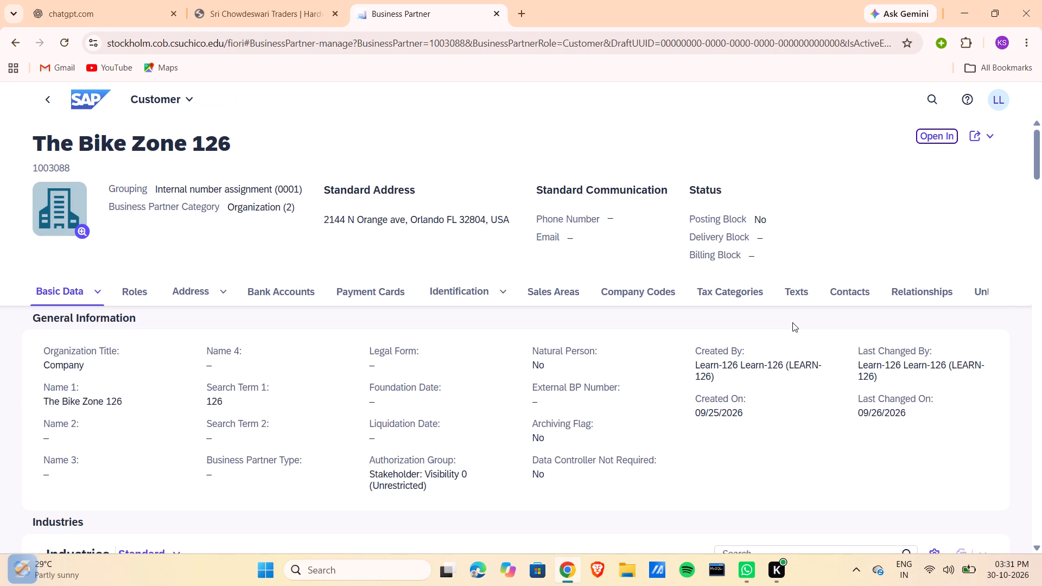
left_click(626, 305)
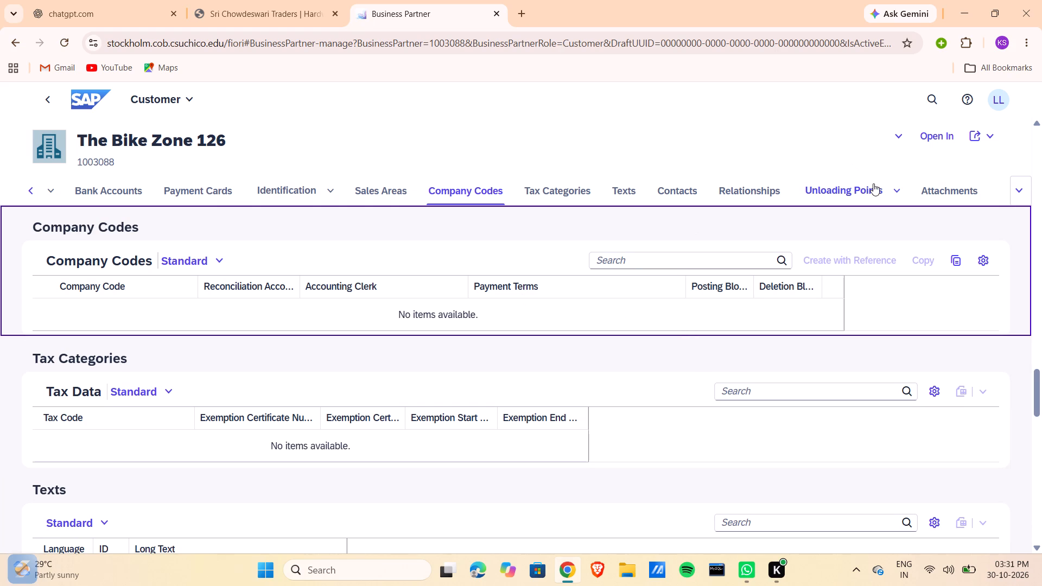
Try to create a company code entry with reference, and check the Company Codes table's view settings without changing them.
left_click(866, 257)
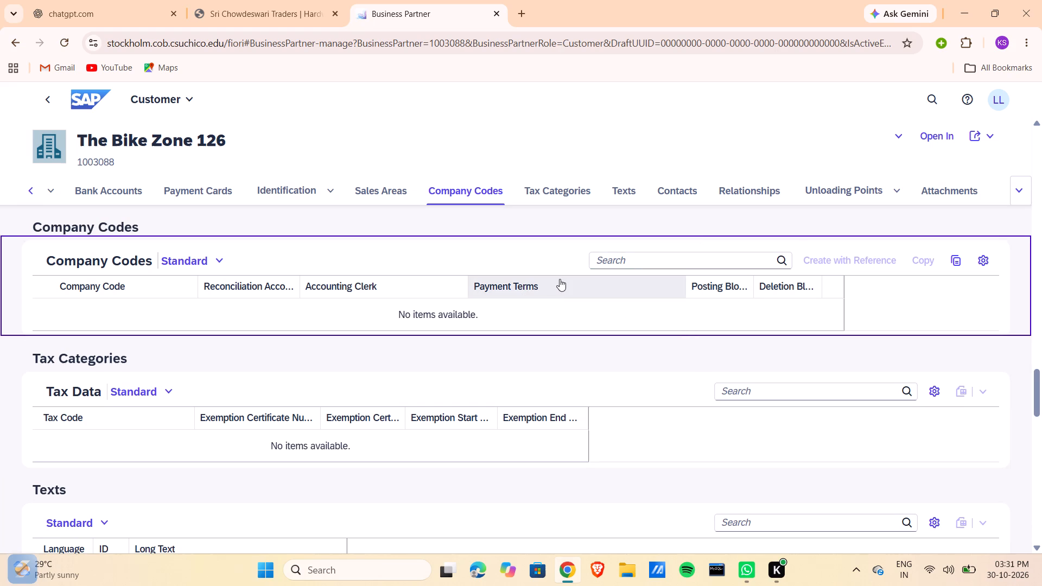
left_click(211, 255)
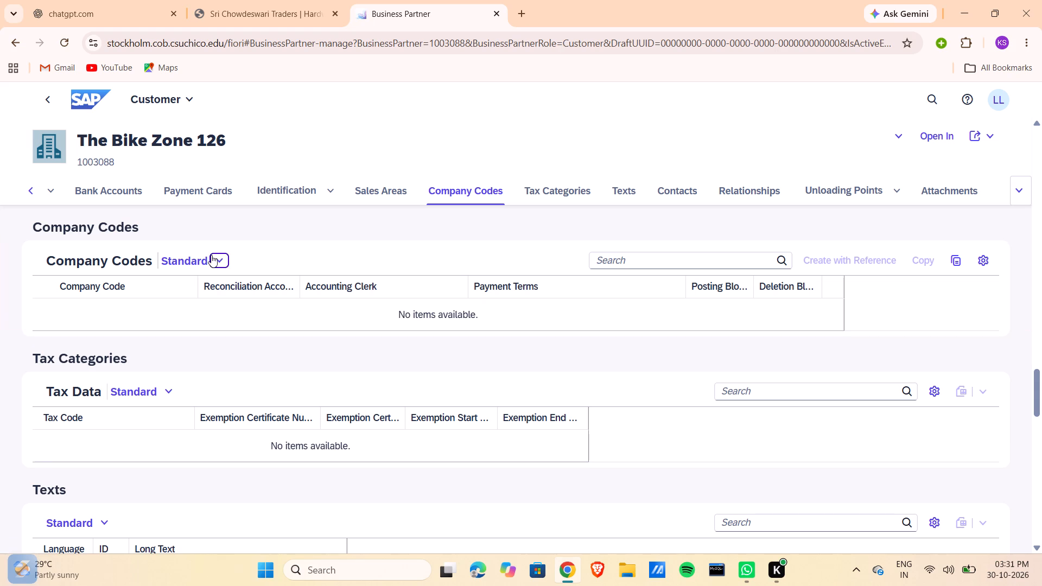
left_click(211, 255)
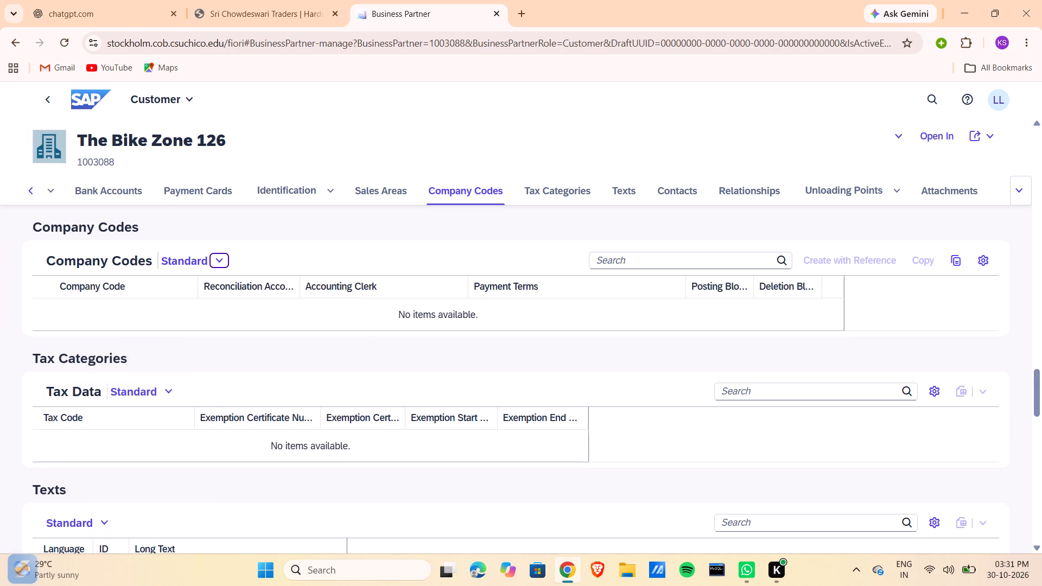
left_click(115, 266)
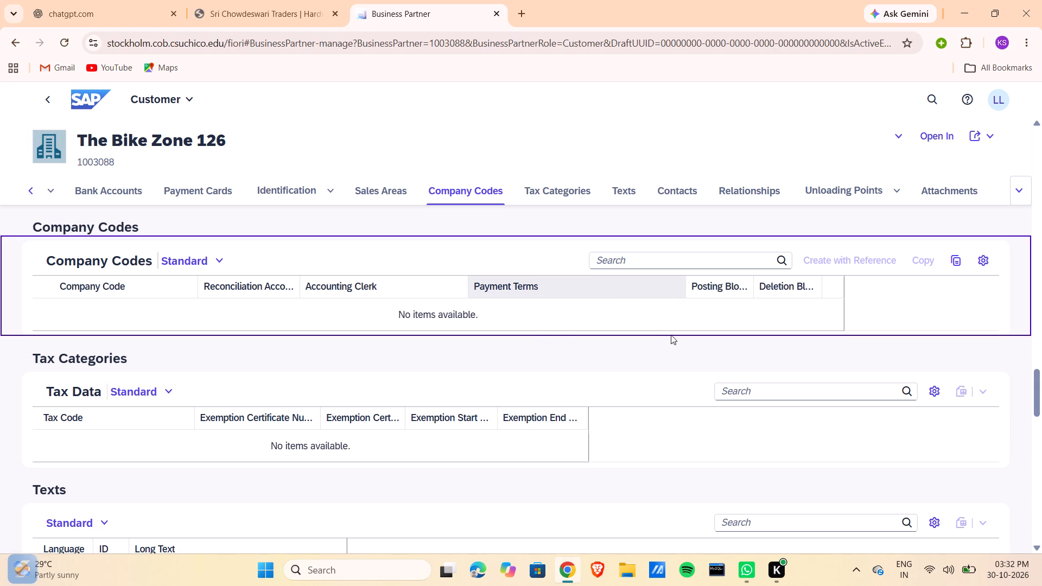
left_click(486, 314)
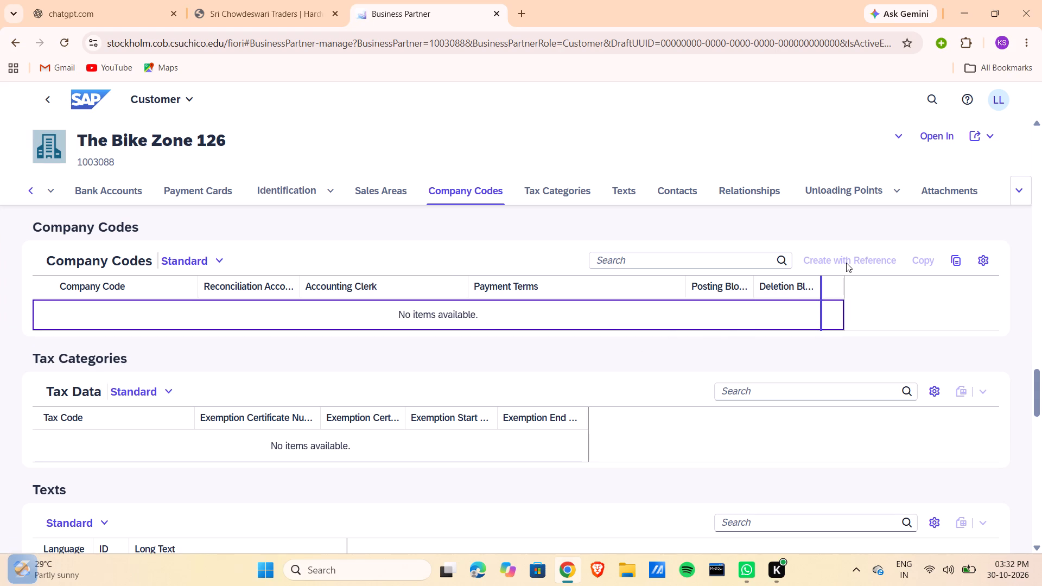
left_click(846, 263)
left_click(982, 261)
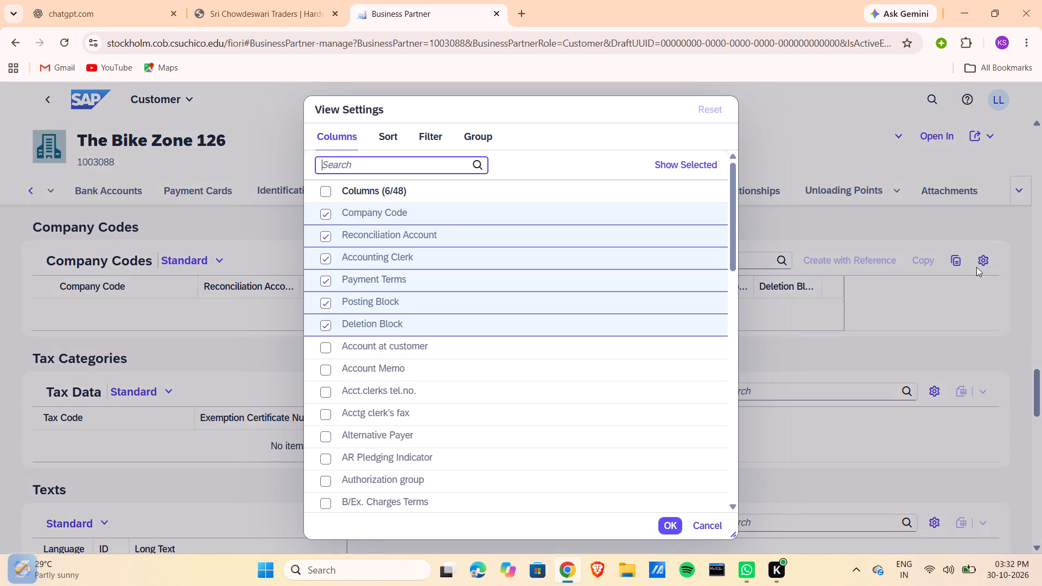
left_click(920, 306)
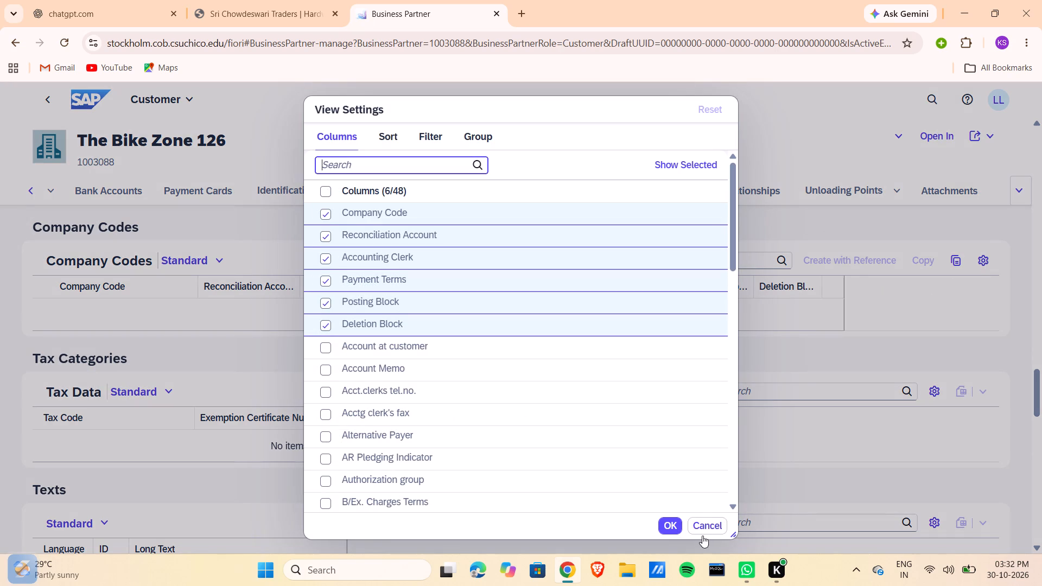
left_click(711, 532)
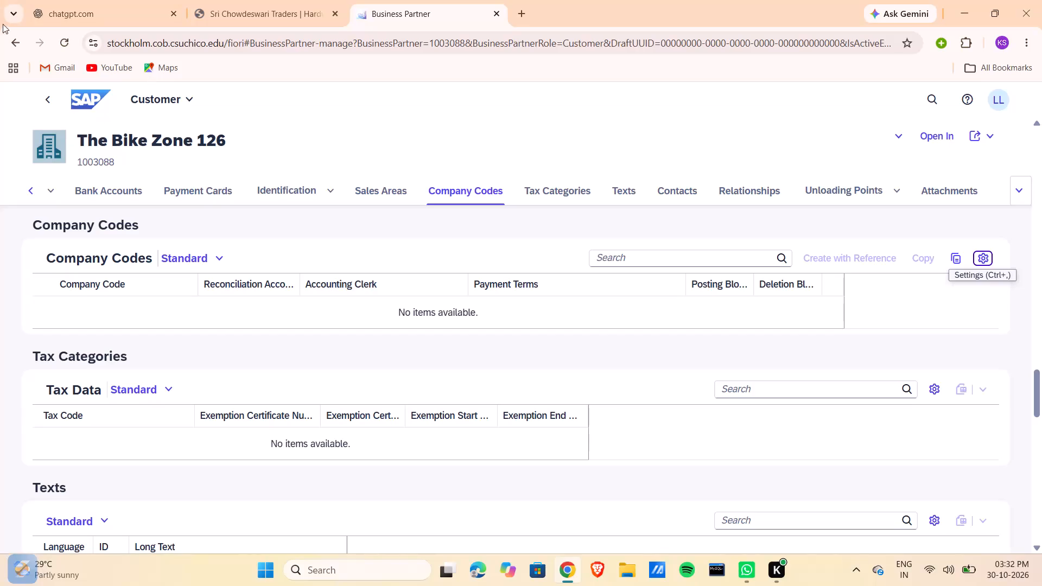
Return to the home page and open Manage Business Partner Master Data in the Sales and Distribution area.
left_click(73, 98)
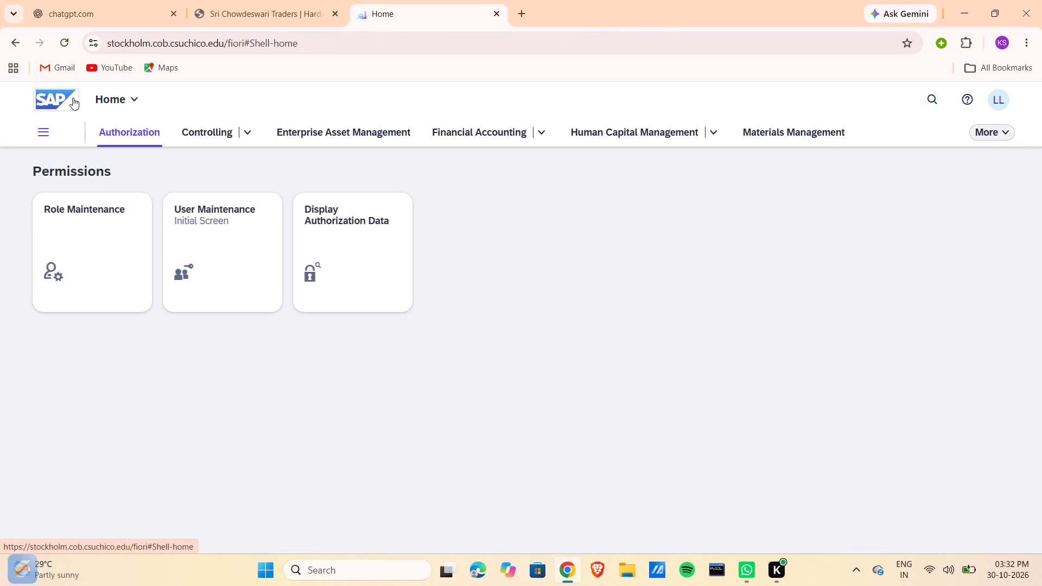
left_click(983, 133)
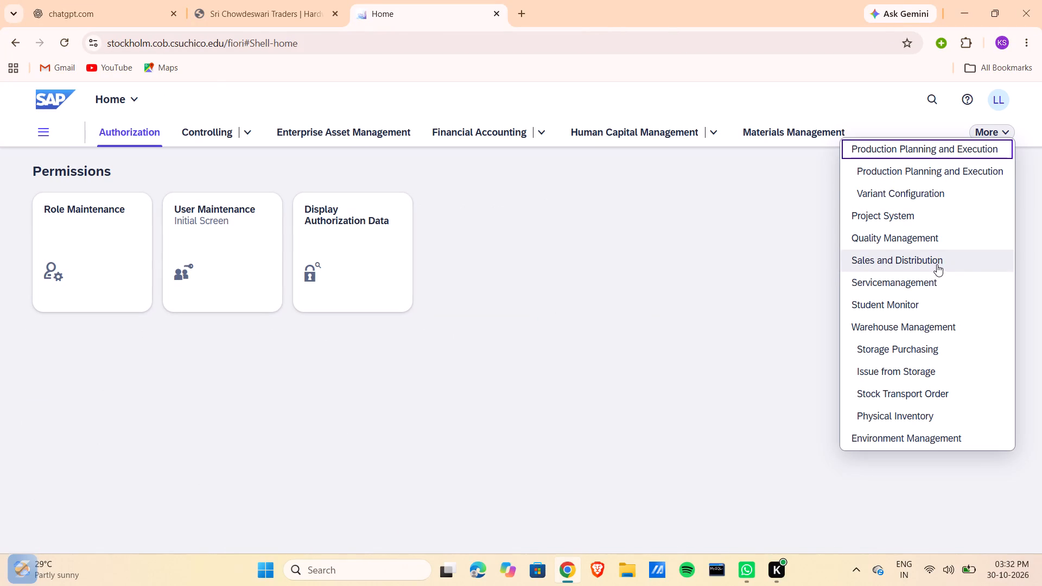
left_click(937, 264)
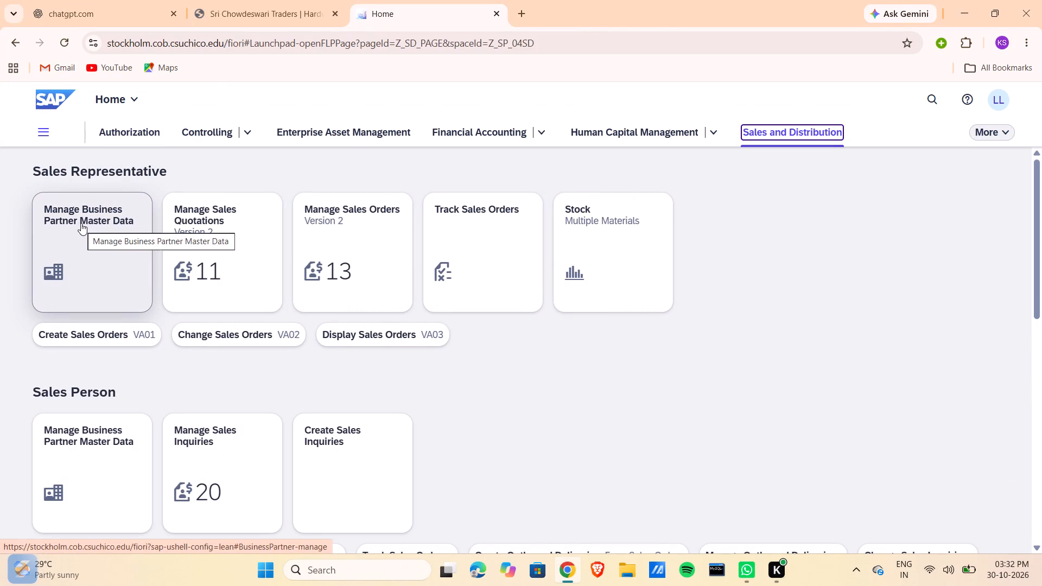
double_click(81, 223)
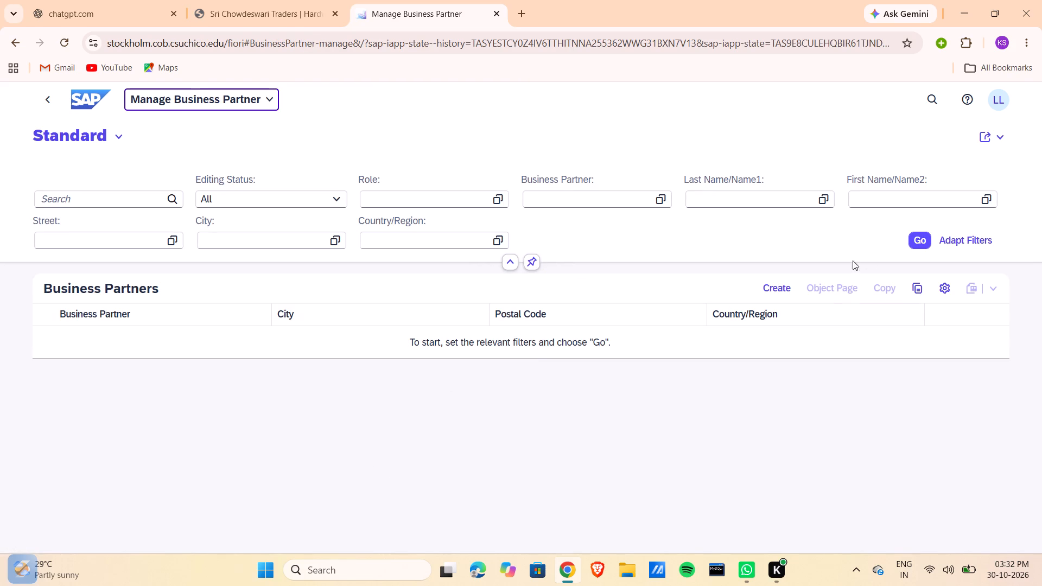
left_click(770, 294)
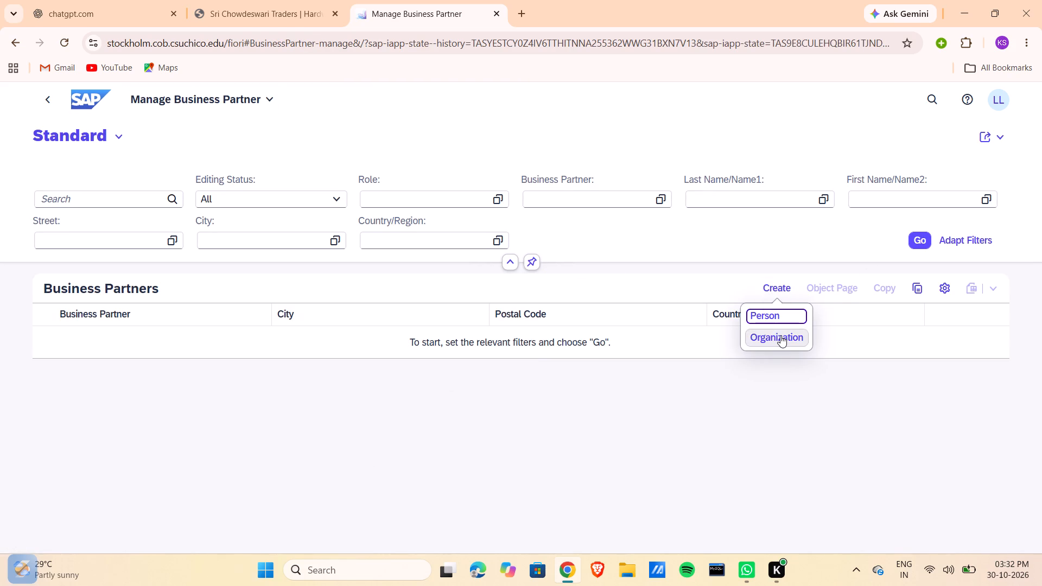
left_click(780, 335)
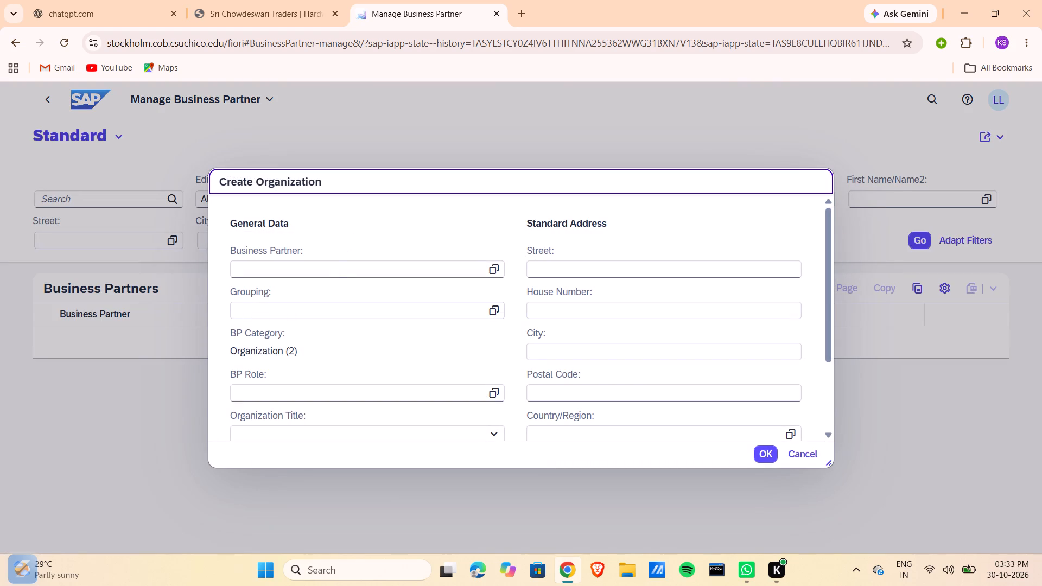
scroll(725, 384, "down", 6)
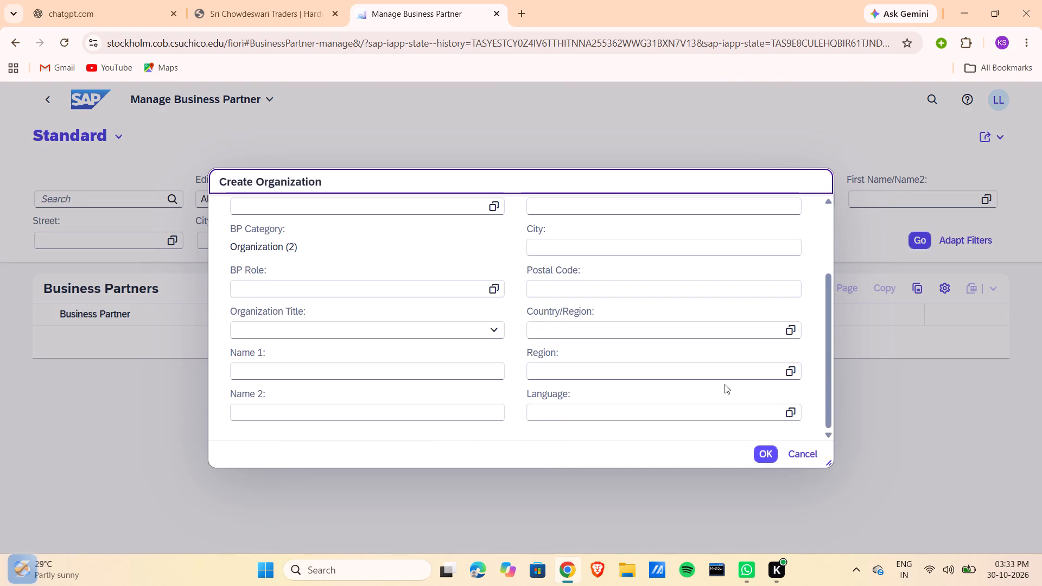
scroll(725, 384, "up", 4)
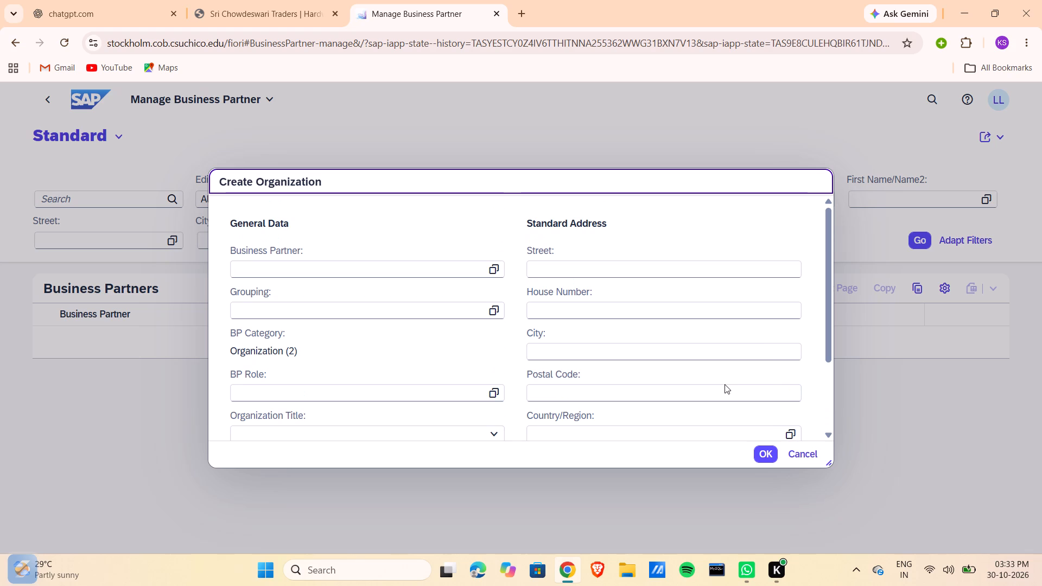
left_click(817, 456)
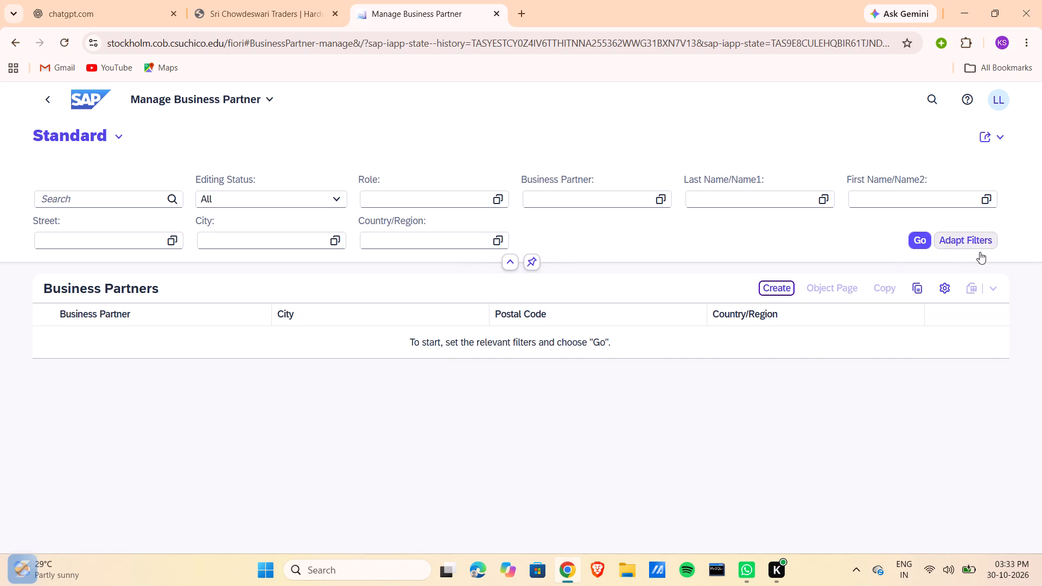
Start creating a new organization business partner and look over the general data and standard address fields.
left_click(774, 293)
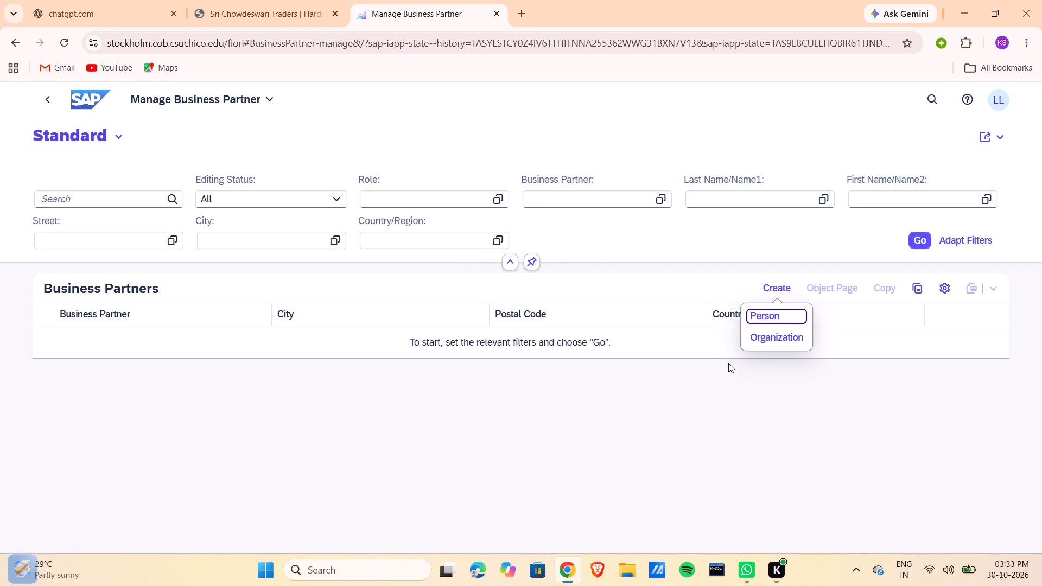
left_click(774, 335)
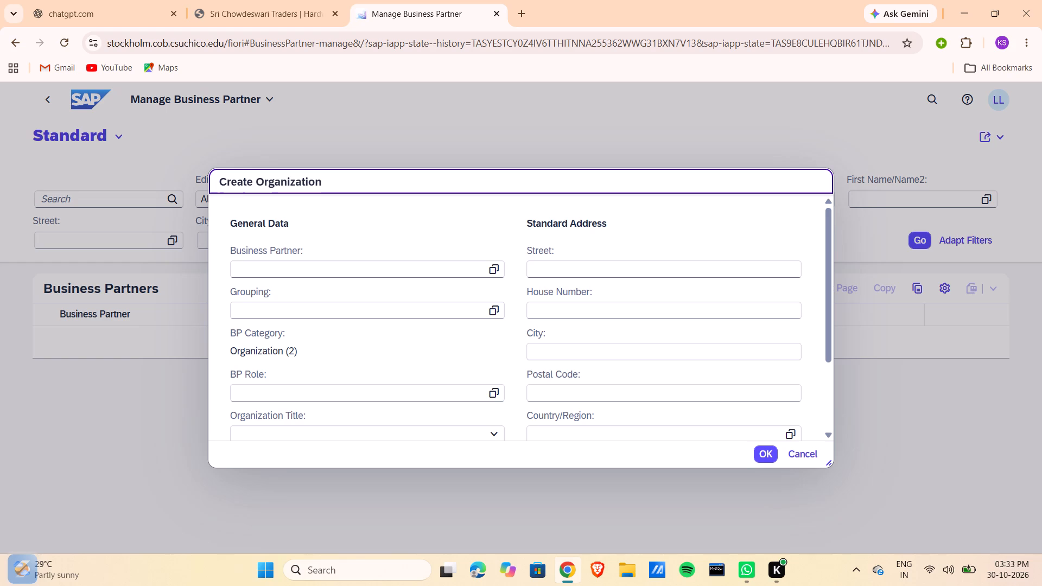
scroll(592, 291, "down", 5)
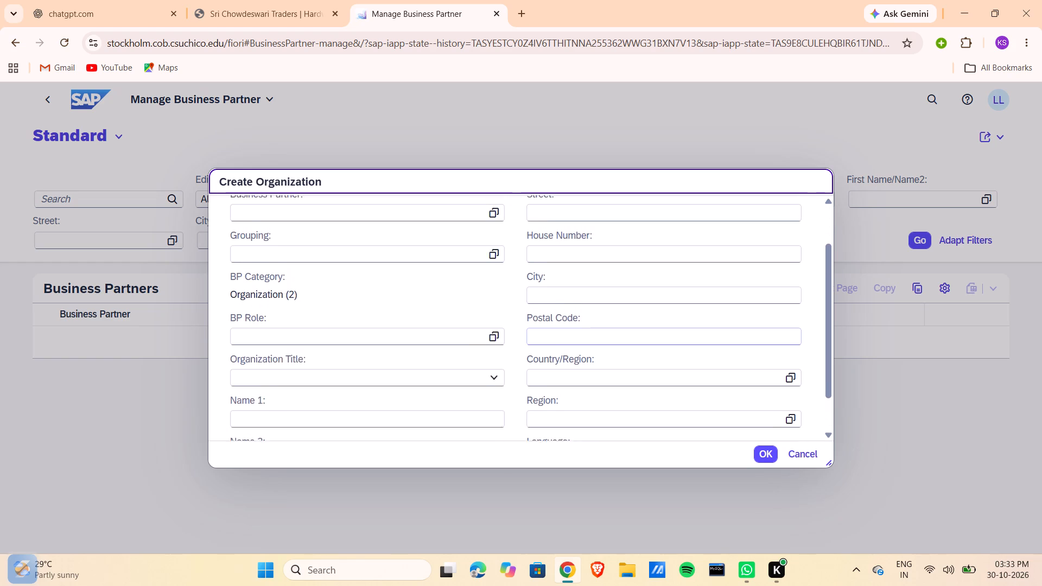
scroll(592, 291, "down", 2)
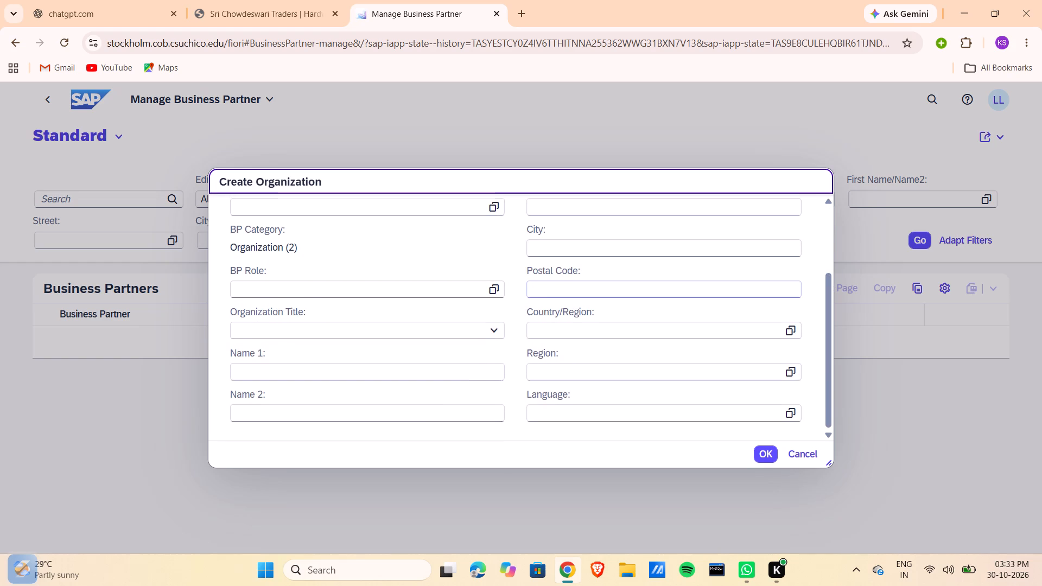
scroll(592, 291, "up", 3)
scroll(592, 291, "down", 3)
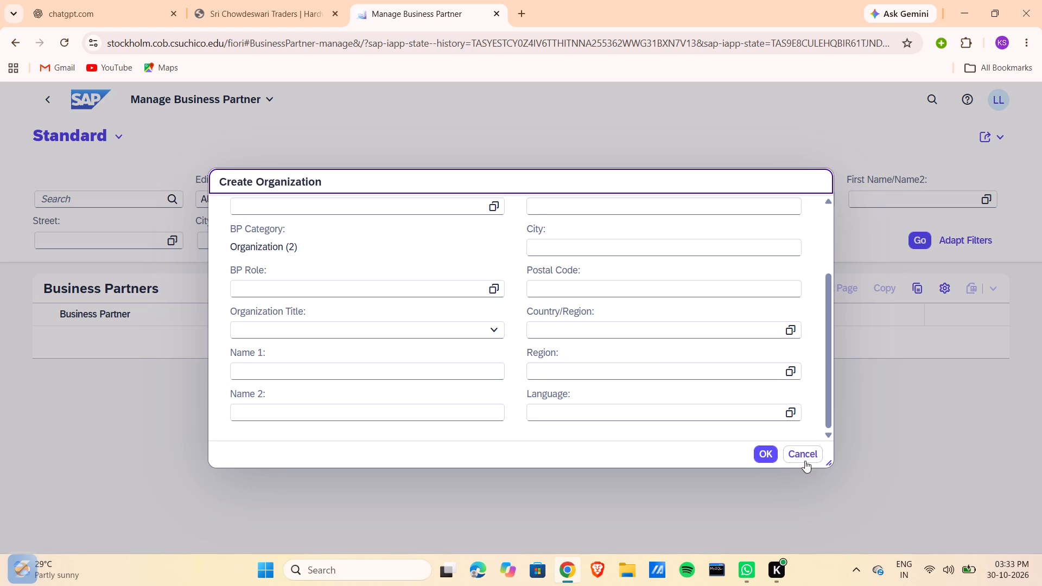
scroll(611, 351, "up", 6)
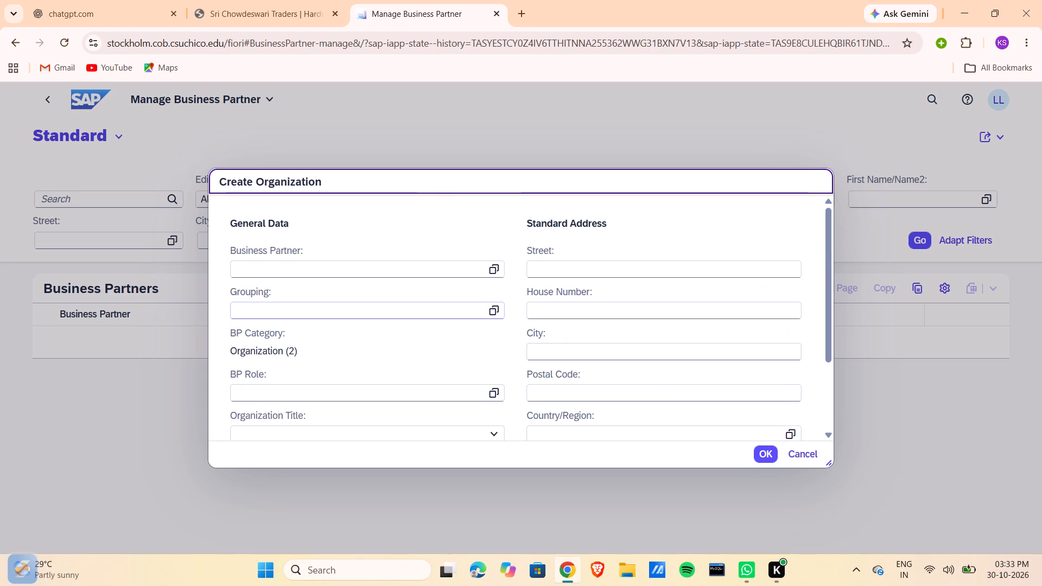
Set the new organization's BP role to FLCU00 (FI Customer) by searching the available roles.
scroll(374, 303, "down", 1)
left_click(361, 302)
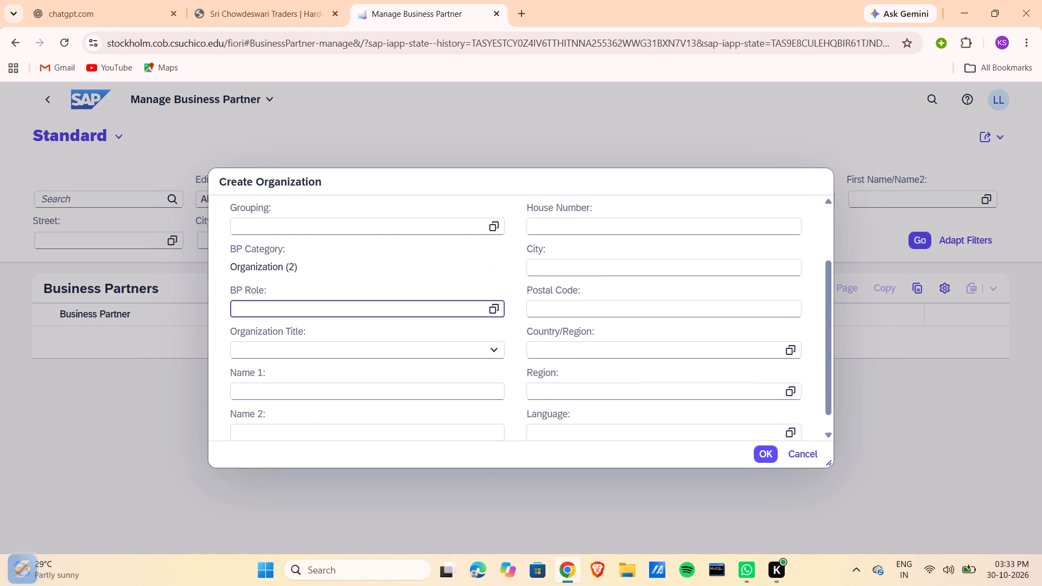
left_click(494, 309)
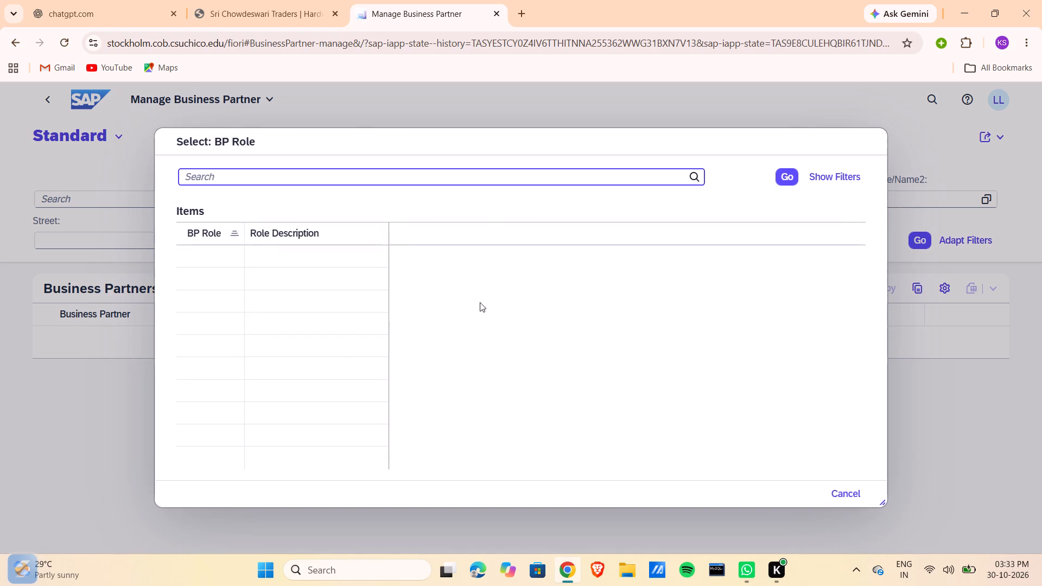
left_click(211, 176)
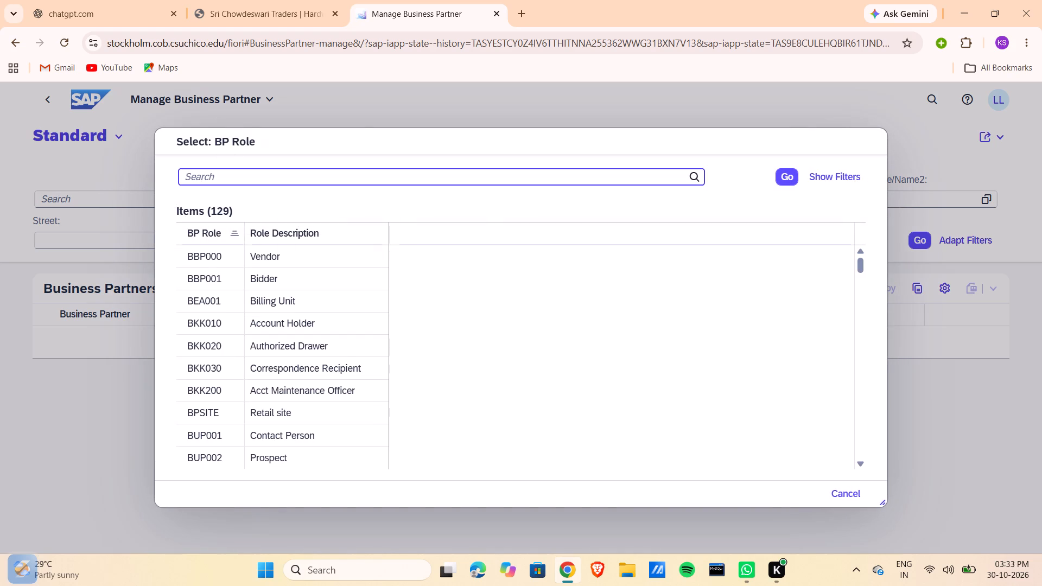
type("FLUC00")
key("BackSpace")
key("BackSpace")
key("BackSpace")
key("BackSpace")
type("CU")
type("00")
key("Return")
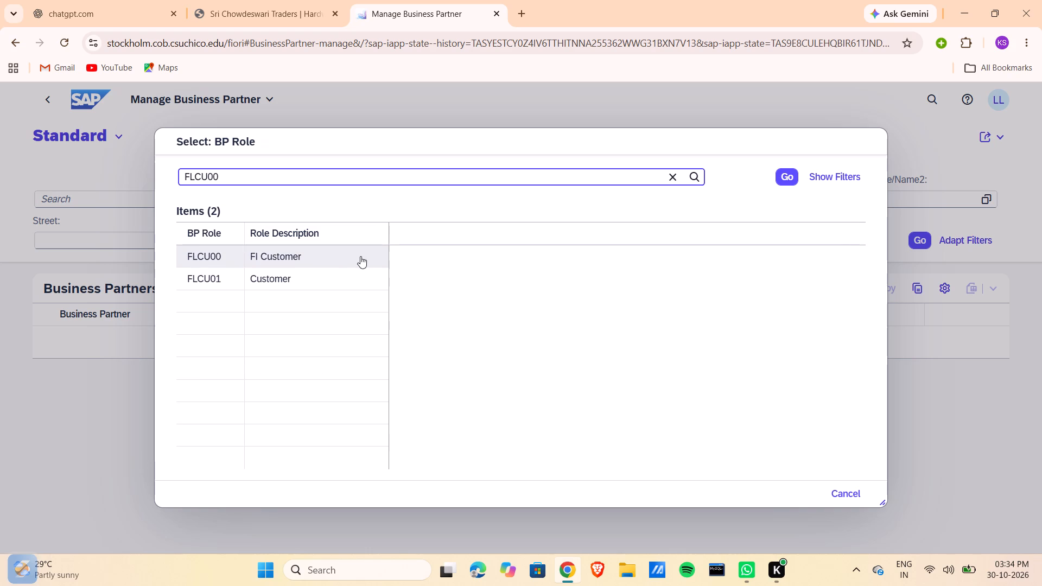
left_click(294, 259)
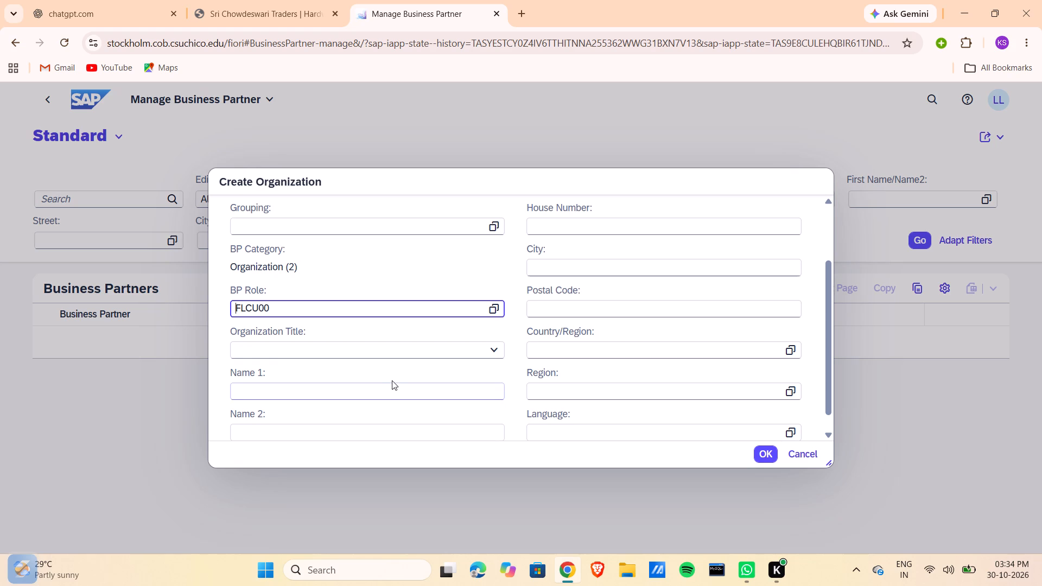
Set the organization title to Company (0003) and Name 1 to The Bike Zone 126.
left_click(495, 349)
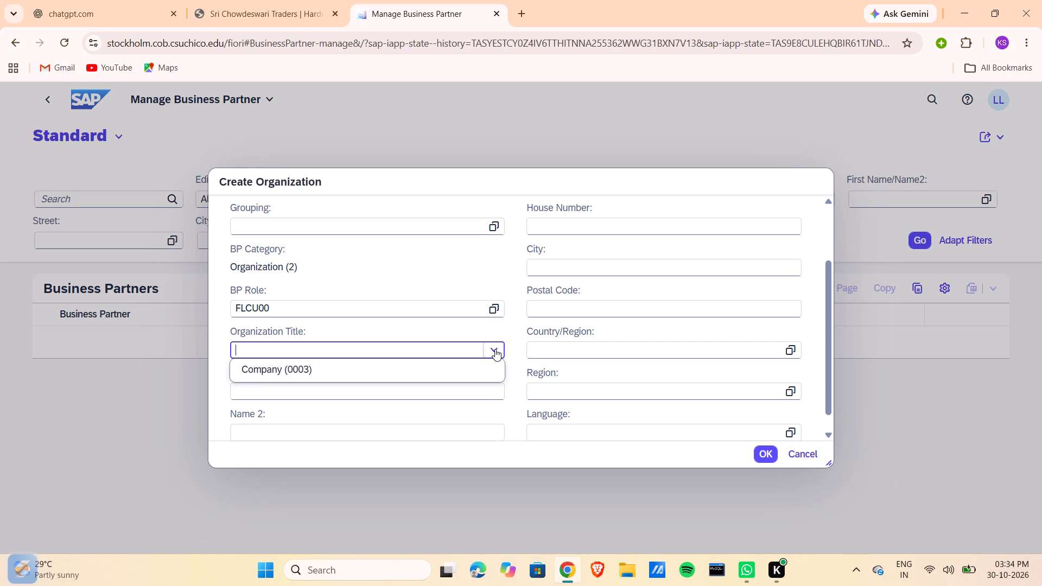
left_click(408, 367)
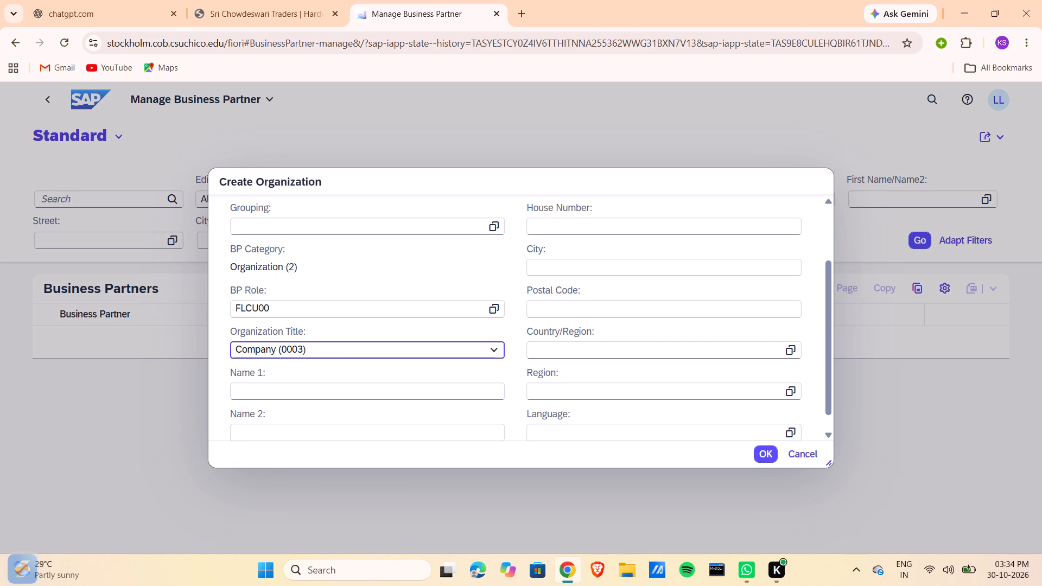
left_click(300, 391)
key("t")
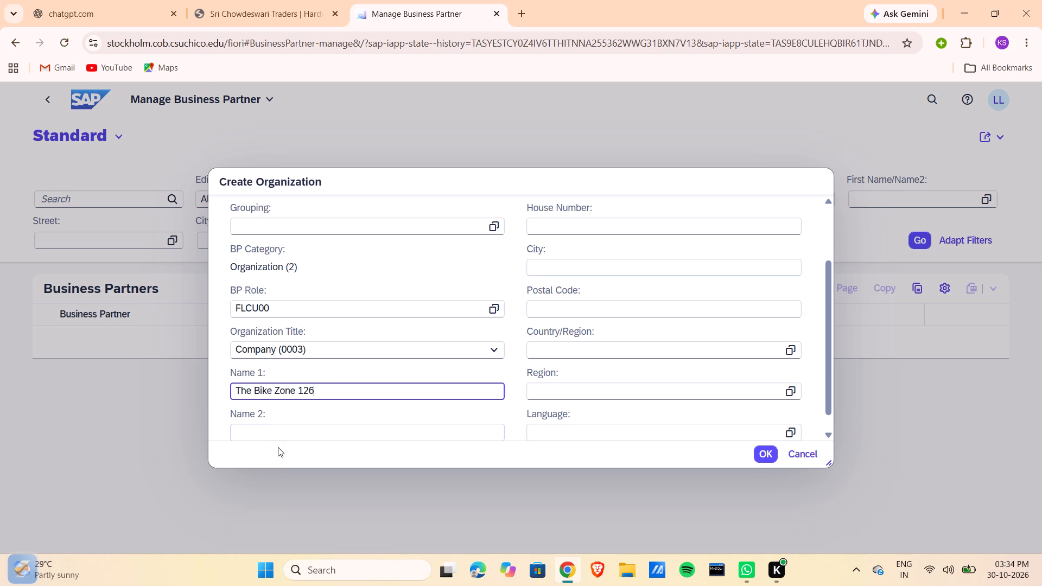
Enter the company's street address, the city Orlando and the postal code in the standard address.
scroll(367, 379, "down", 2)
scroll(367, 379, "up", 4)
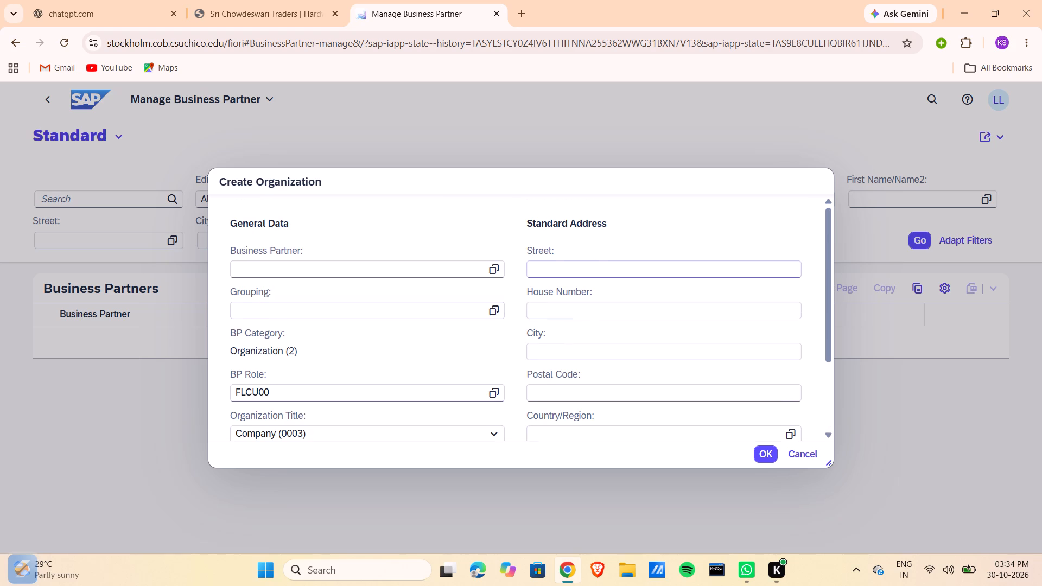
left_click(594, 260)
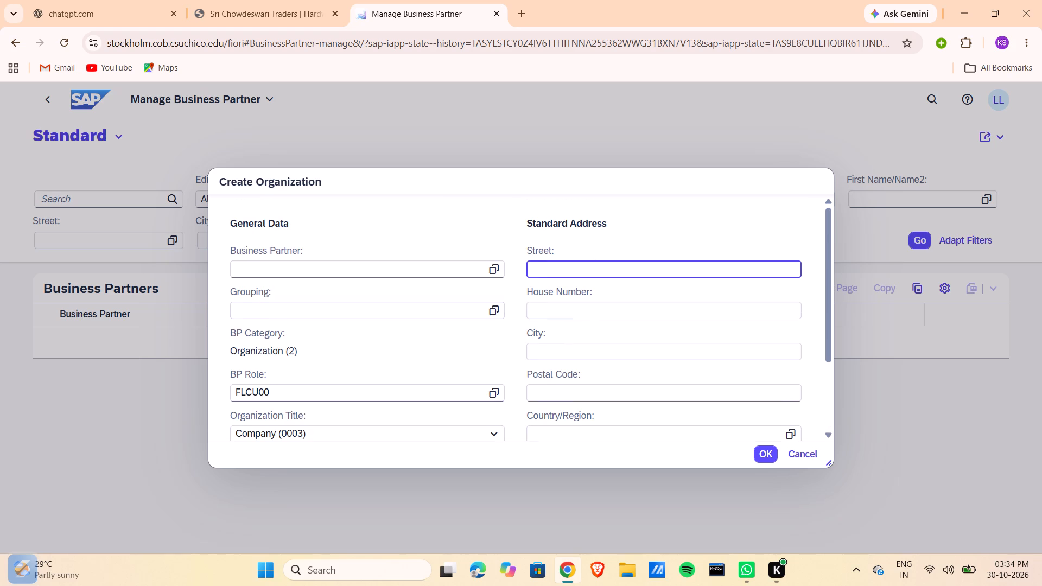
type("2144")
key("space")
left_click(571, 356)
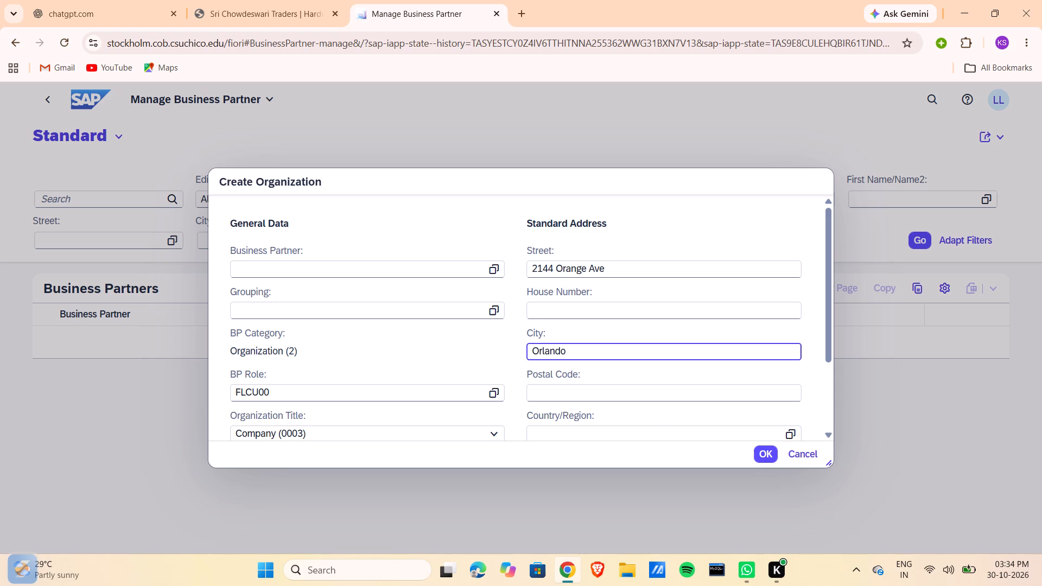
left_click(606, 390)
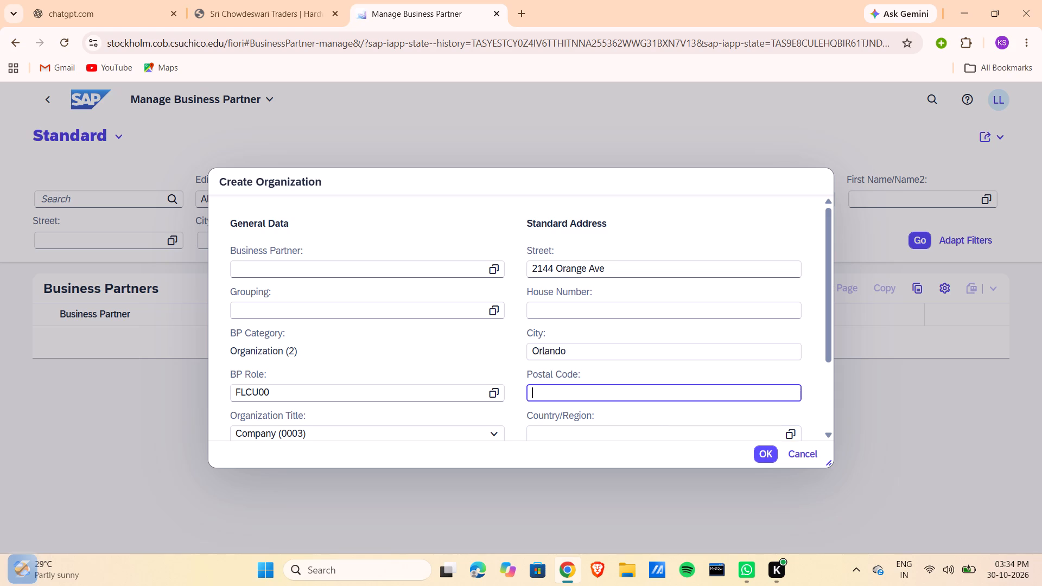
type("32804")
Set the standard address's country to US and its region to FL.
scroll(606, 390, "down", 1)
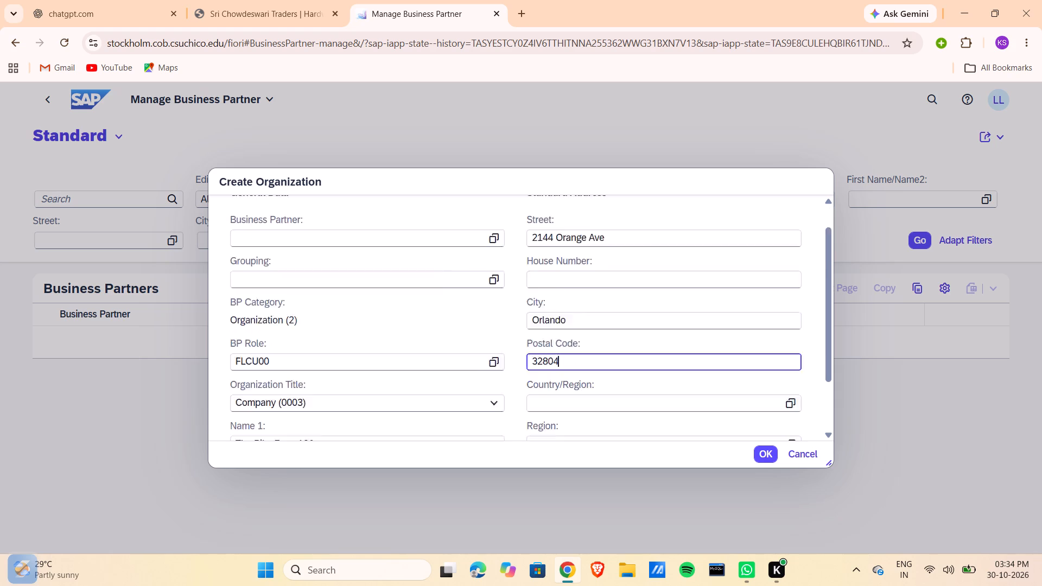
scroll(606, 390, "down", 1)
left_click(793, 331)
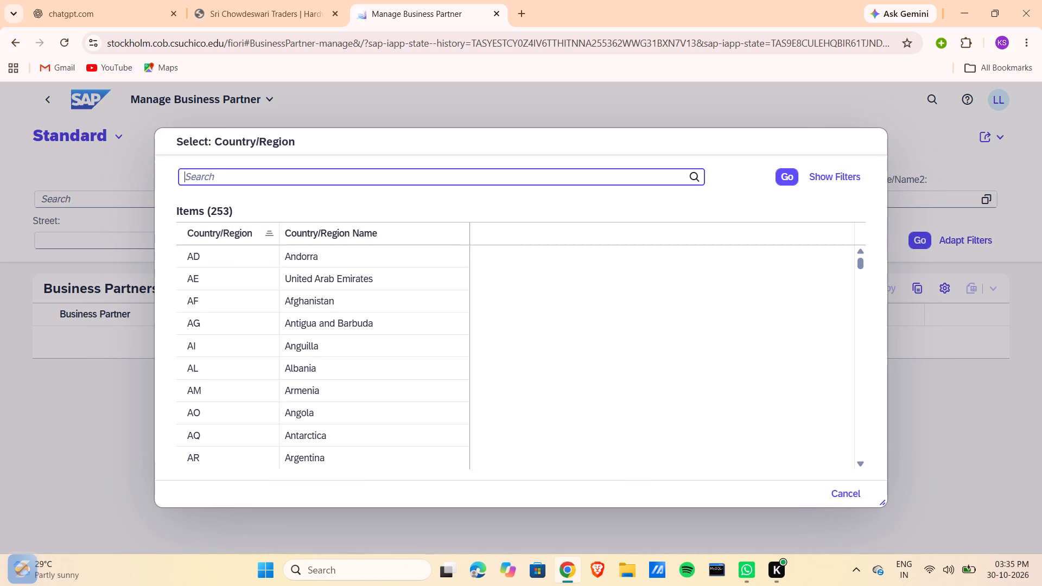
left_click(374, 173)
type("us")
key("Return")
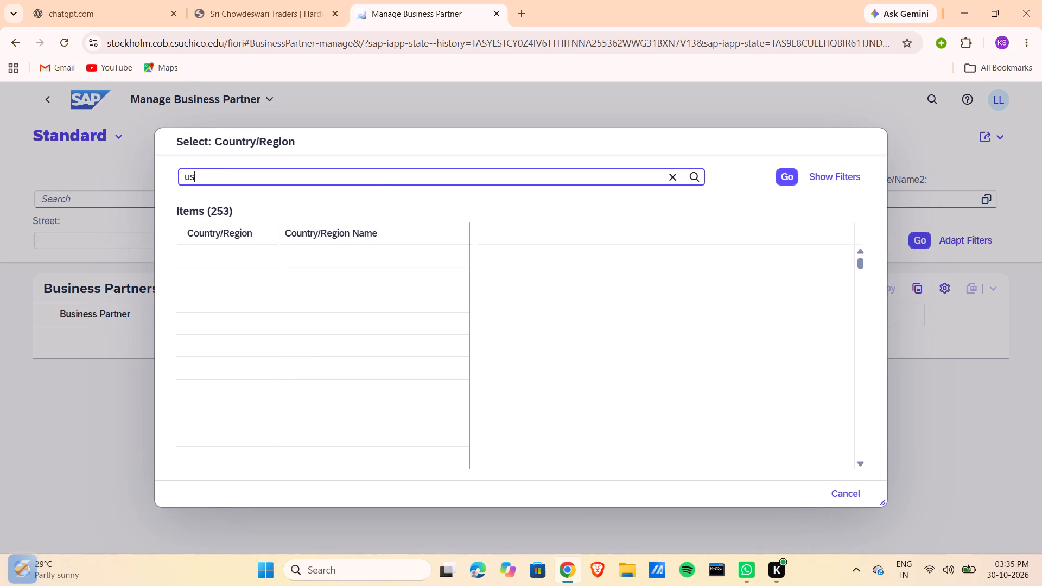
left_click(378, 261)
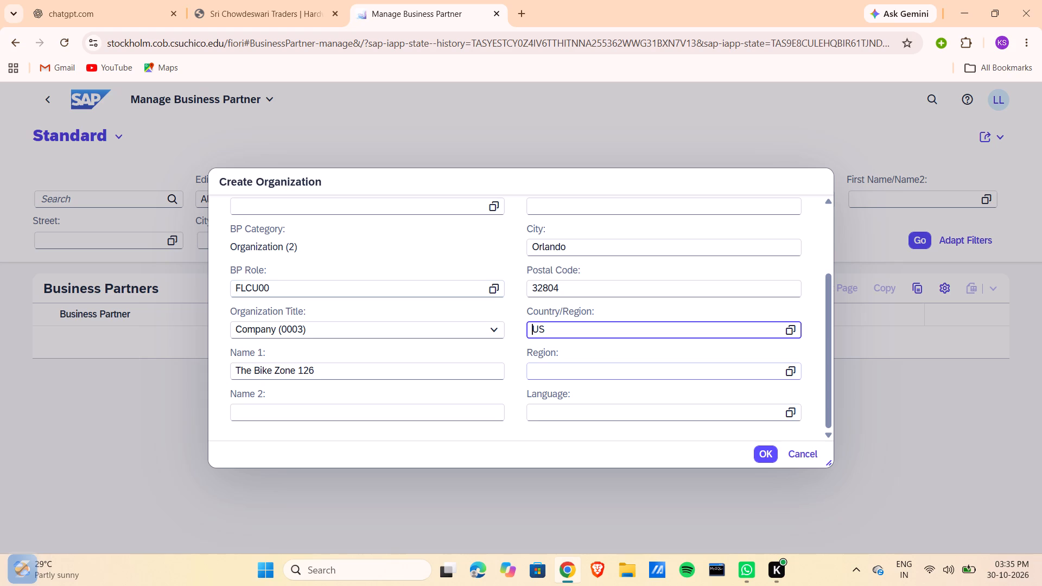
left_click(614, 375)
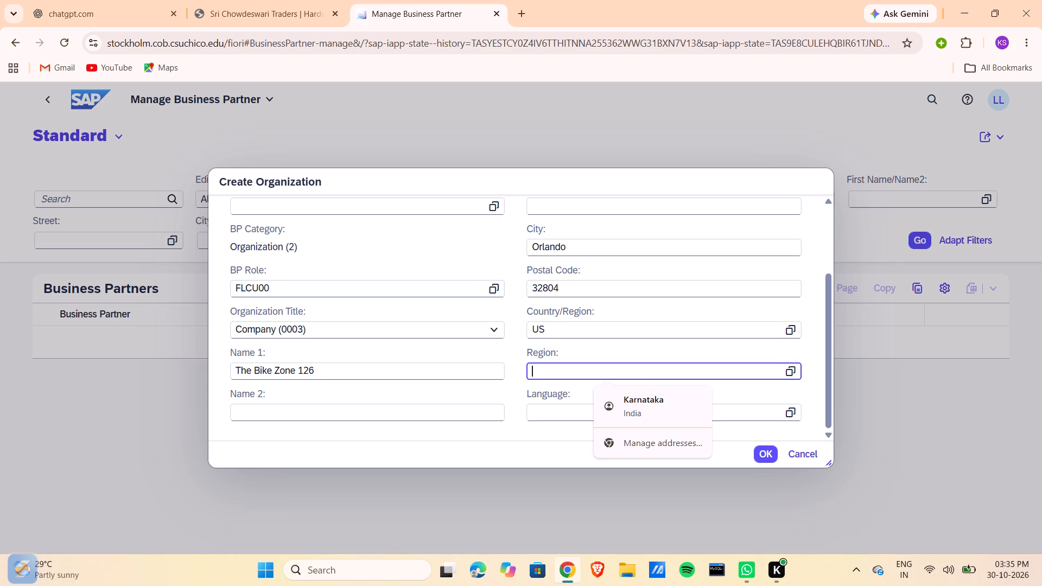
left_click(744, 370)
type("FL")
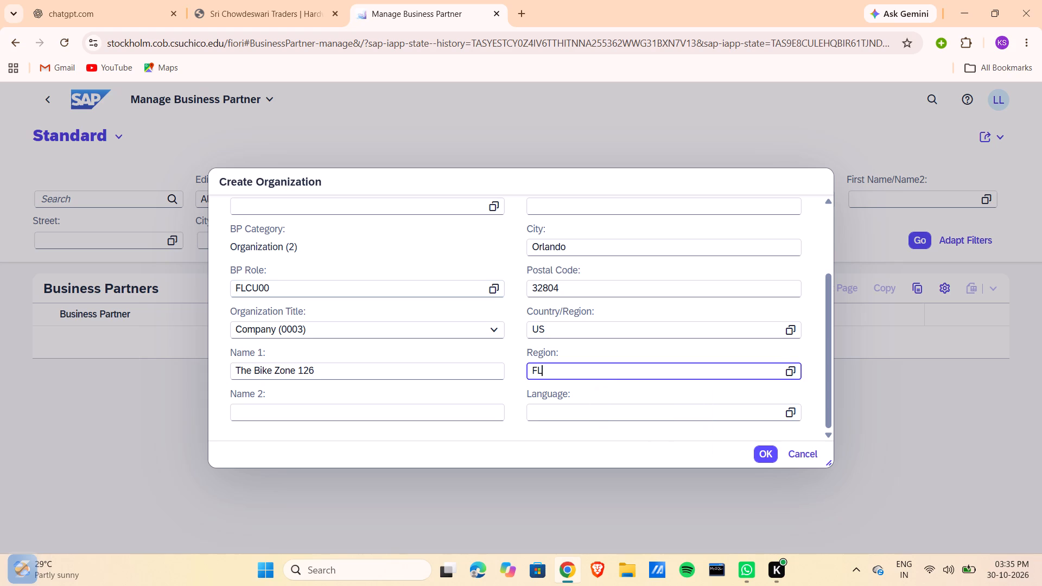
left_click(753, 410)
Set the standard address's language to EN and confirm the new organization's initial details.
left_click(615, 418)
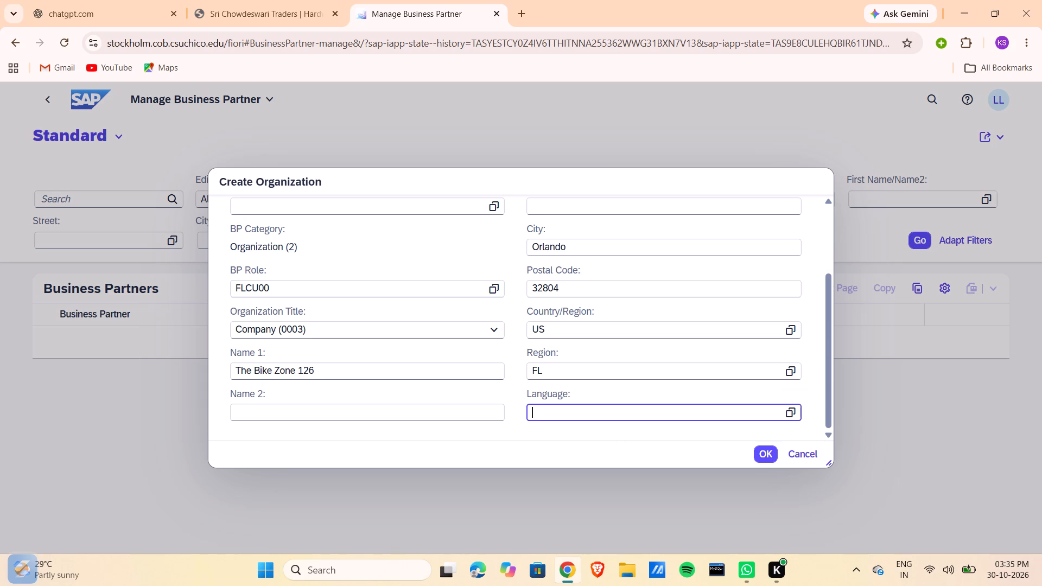
type("EN")
key("Return")
scroll(661, 406, "down", 1)
left_click(759, 455)
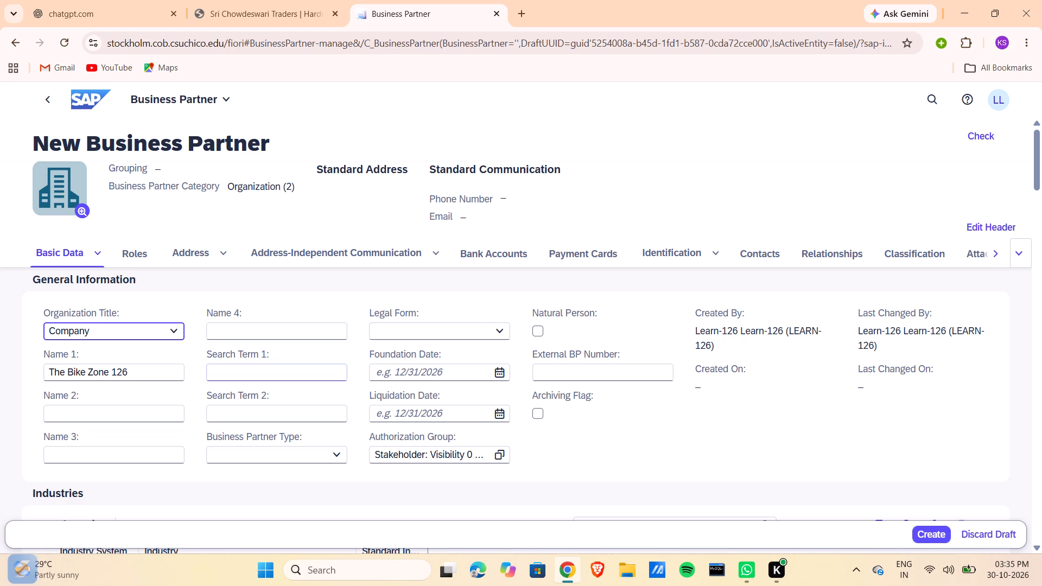
Set Search Term 1 to 126 in the business partner's general information.
left_click(266, 373)
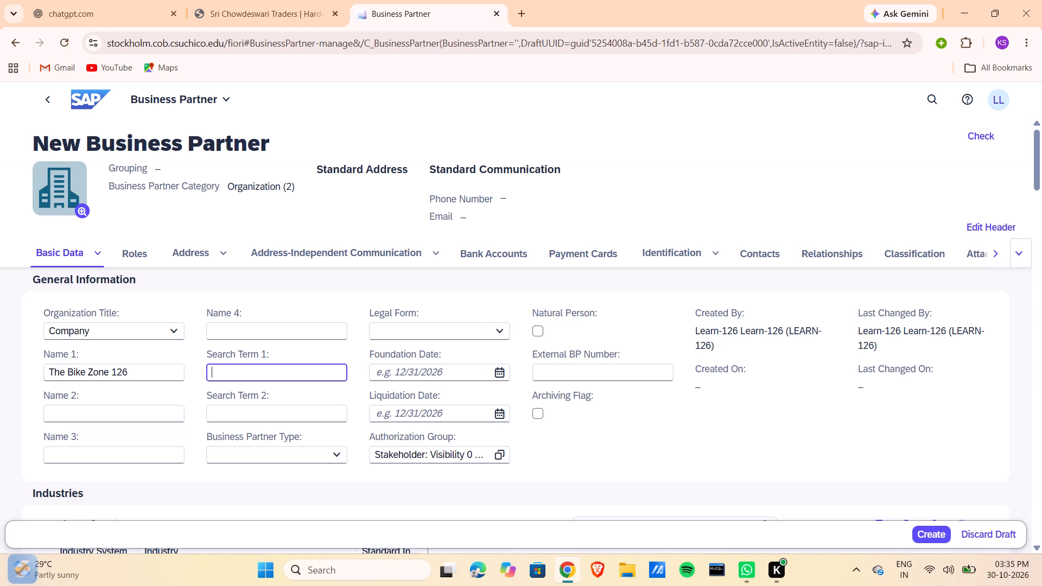
type("126")
left_click(607, 493)
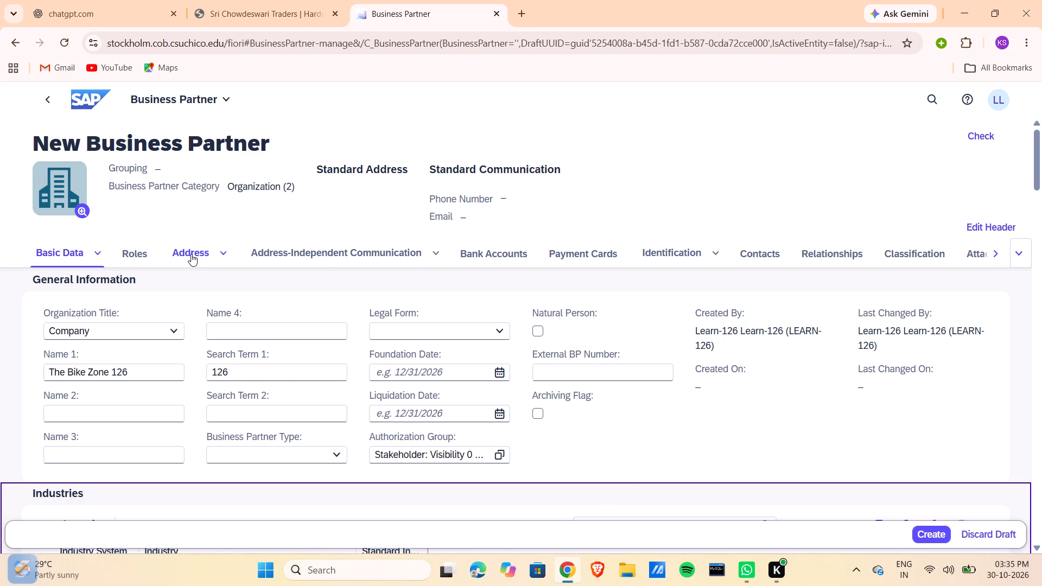
Review the new business partner's standard address, standard communication and address details.
left_click(212, 260)
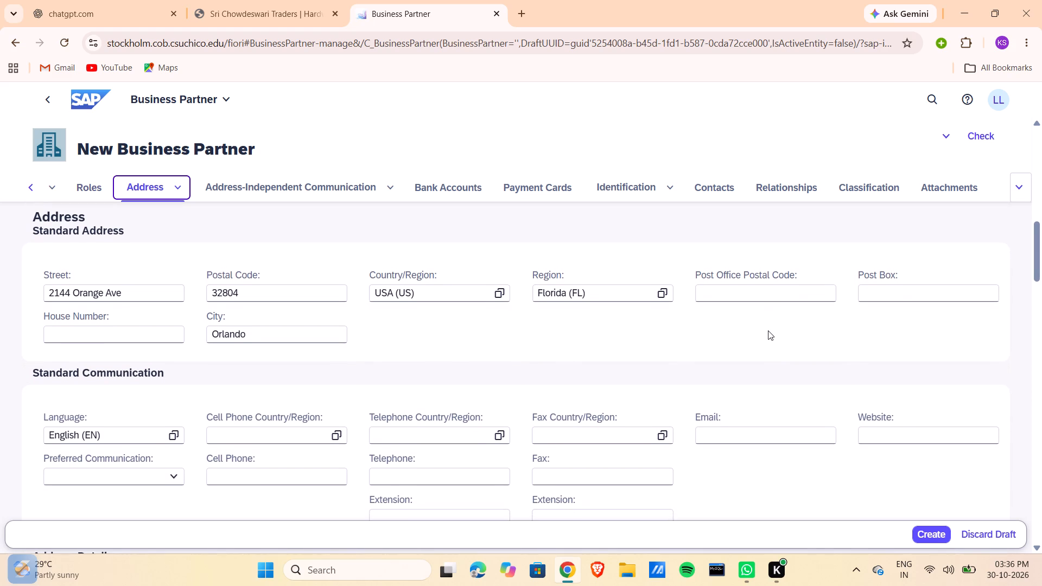
scroll(768, 330, "down", 2)
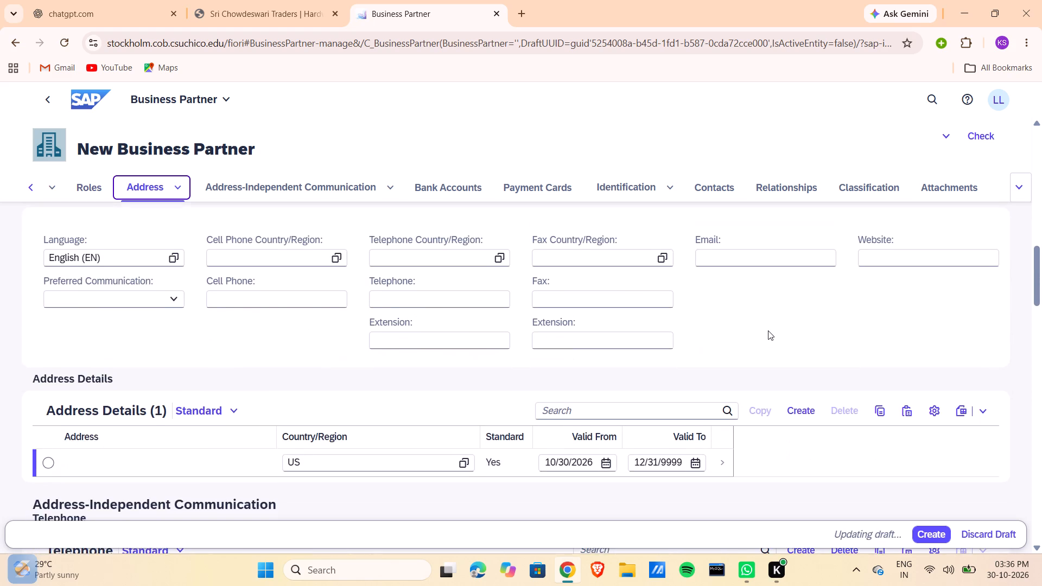
scroll(768, 330, "down", 2)
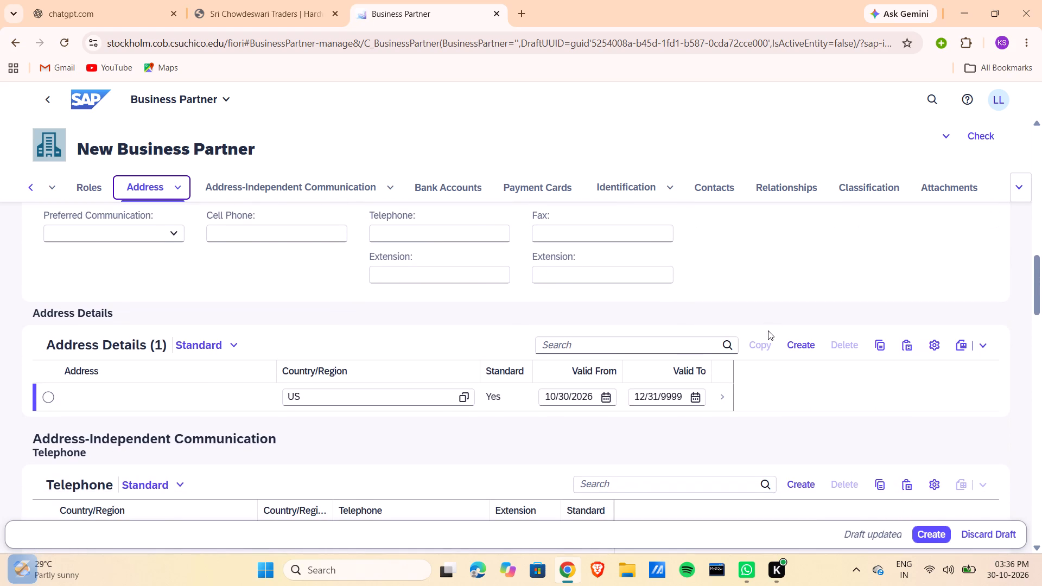
scroll(768, 330, "down", 1)
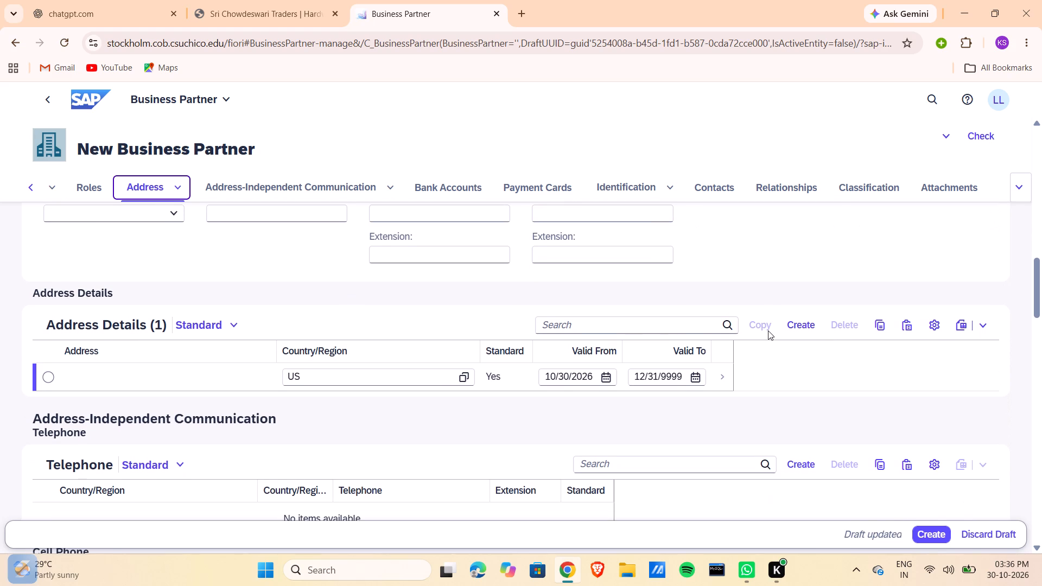
scroll(768, 330, "up", 3)
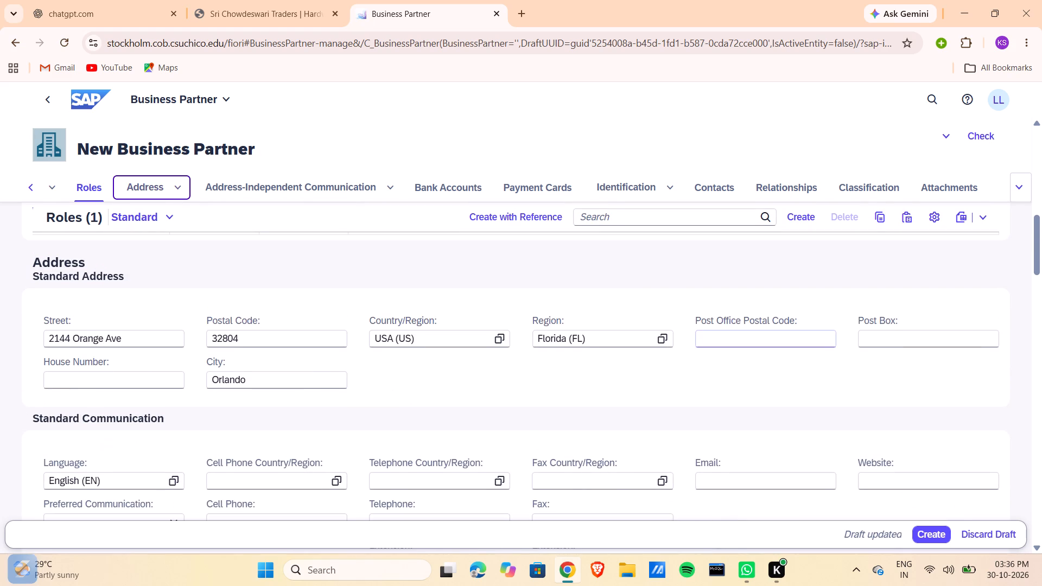
scroll(768, 330, "down", 3)
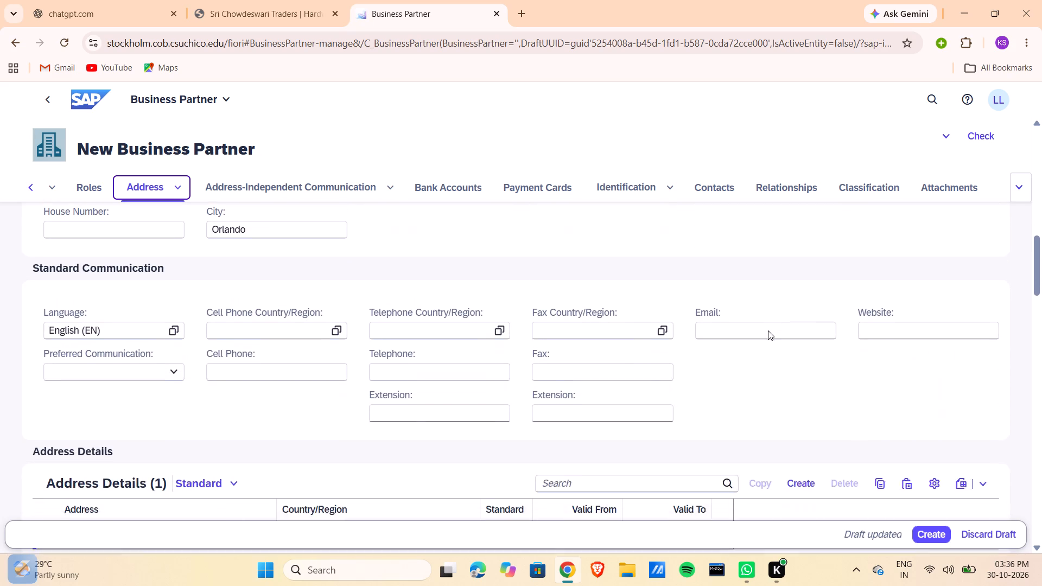
scroll(768, 330, "down", 2)
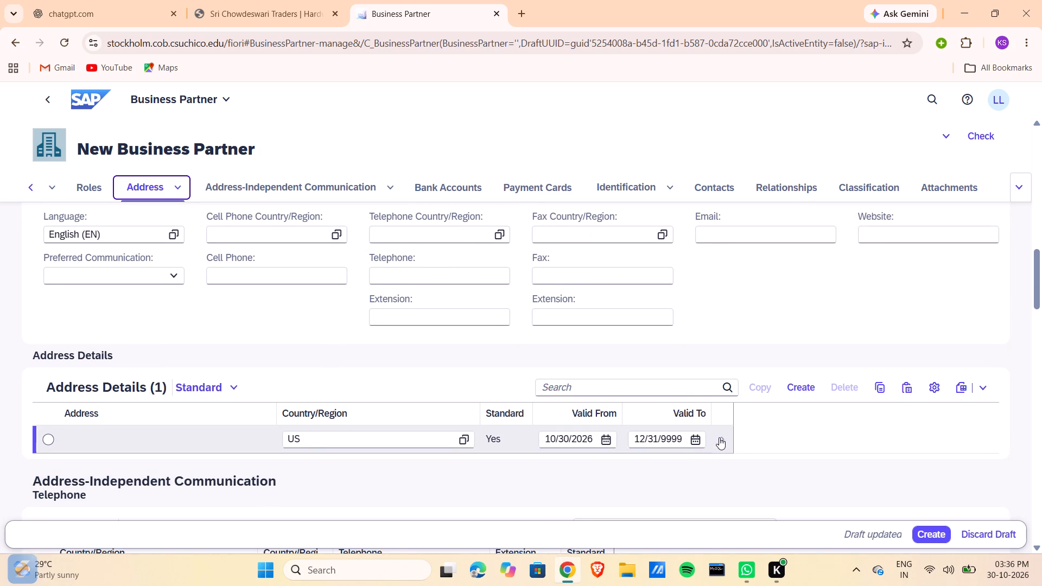
Open the US address entry, examine its contact information and address usages, and return to the business partner.
left_click(719, 437)
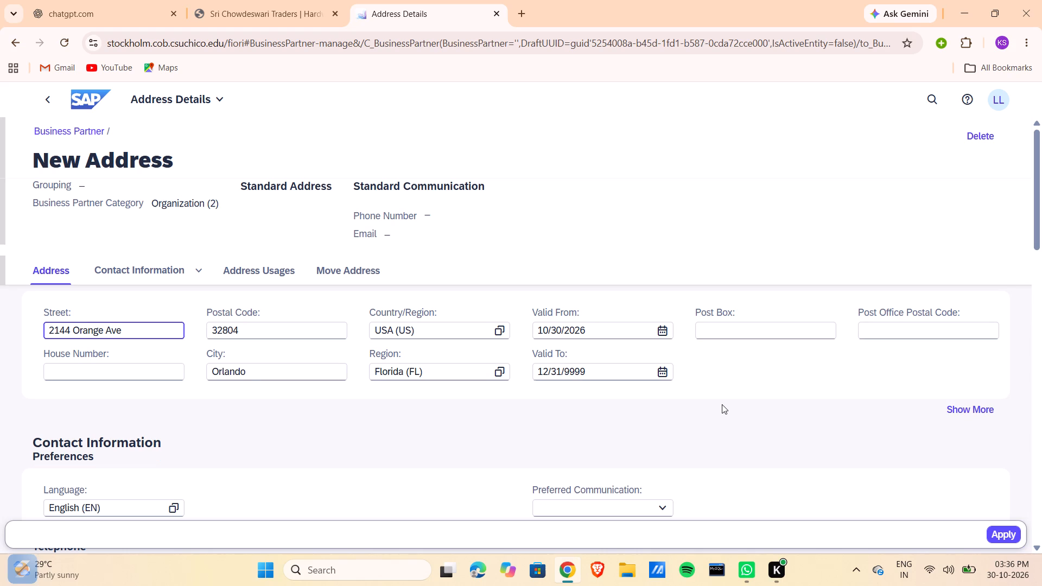
scroll(722, 404, "down", 1)
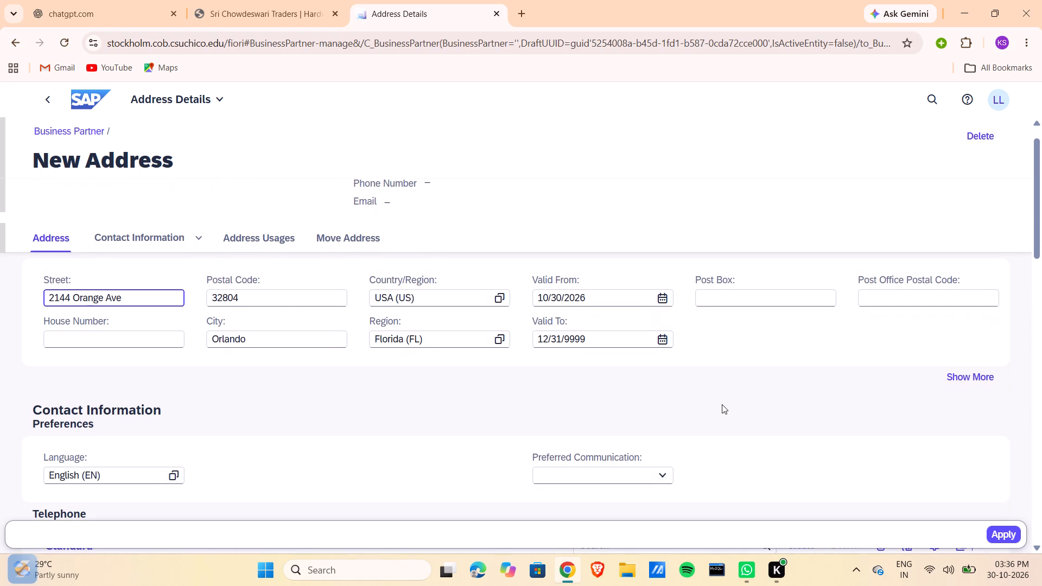
scroll(722, 404, "down", 4)
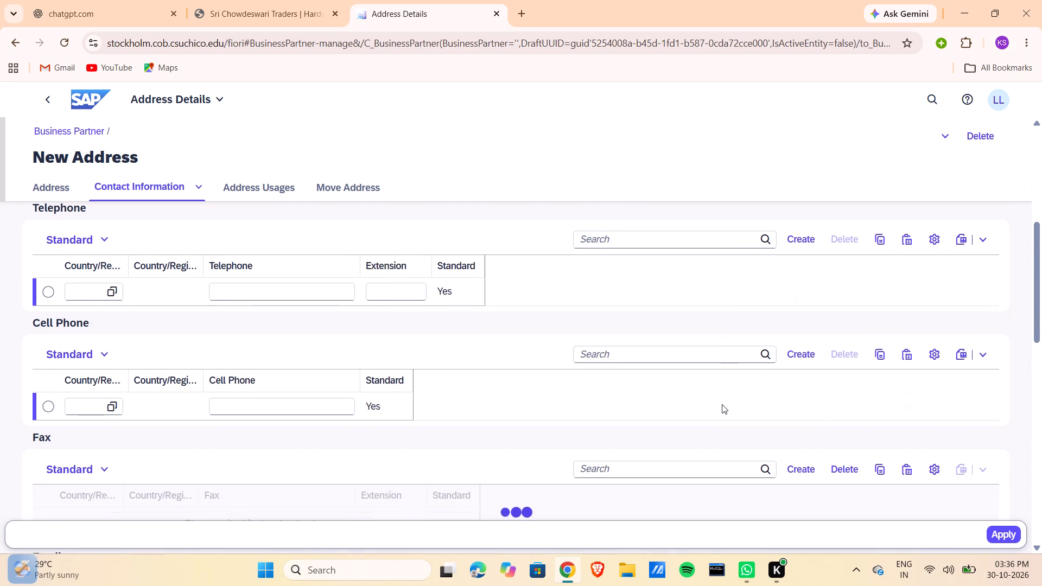
scroll(722, 404, "down", 5)
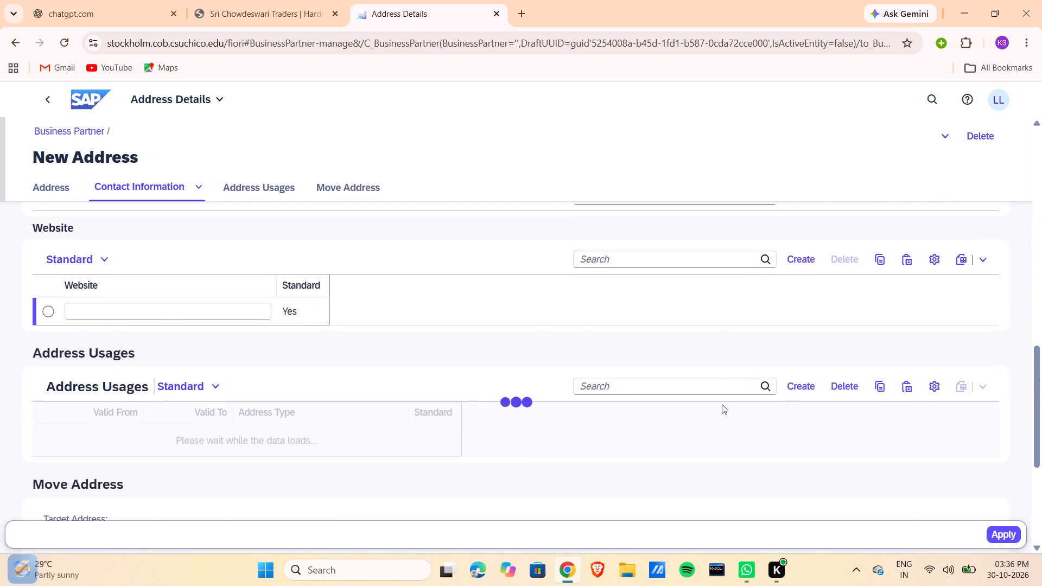
scroll(722, 404, "up", 1)
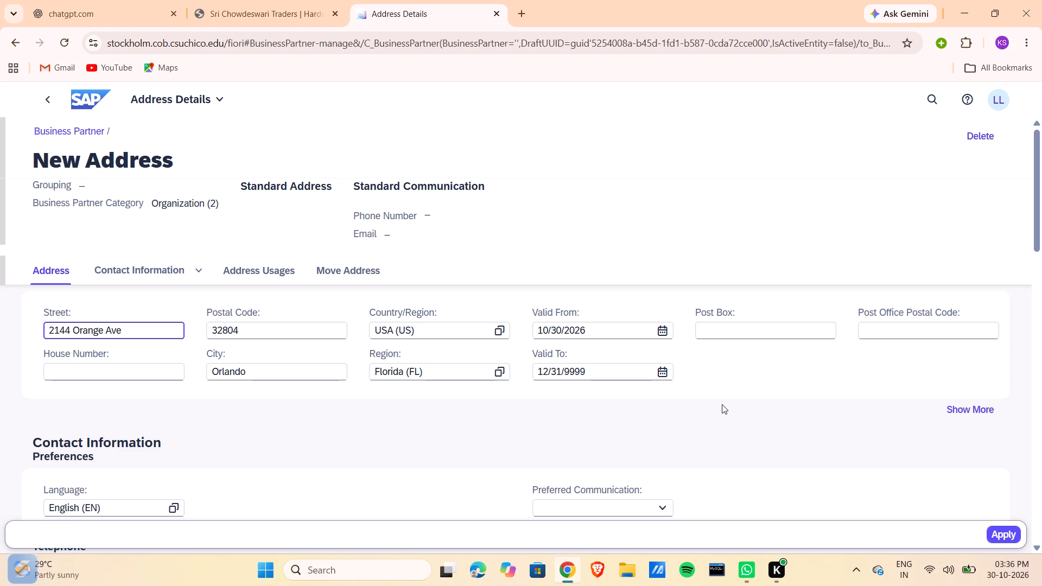
left_click(45, 93)
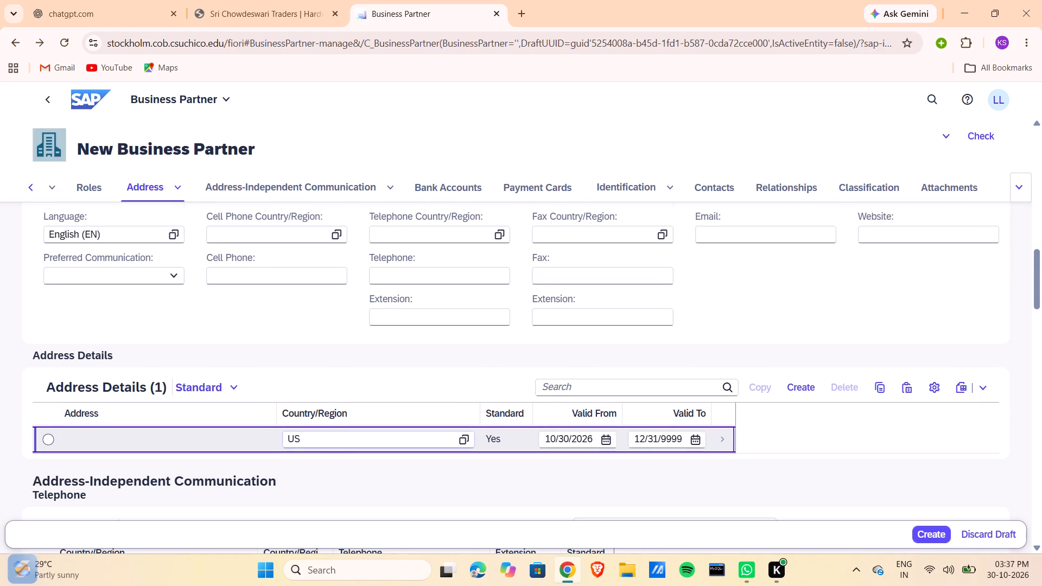
Look through the communication, bank account, payment card and identification sections, and recheck Search Term 1 in the general information.
scroll(346, 440, "down", 5)
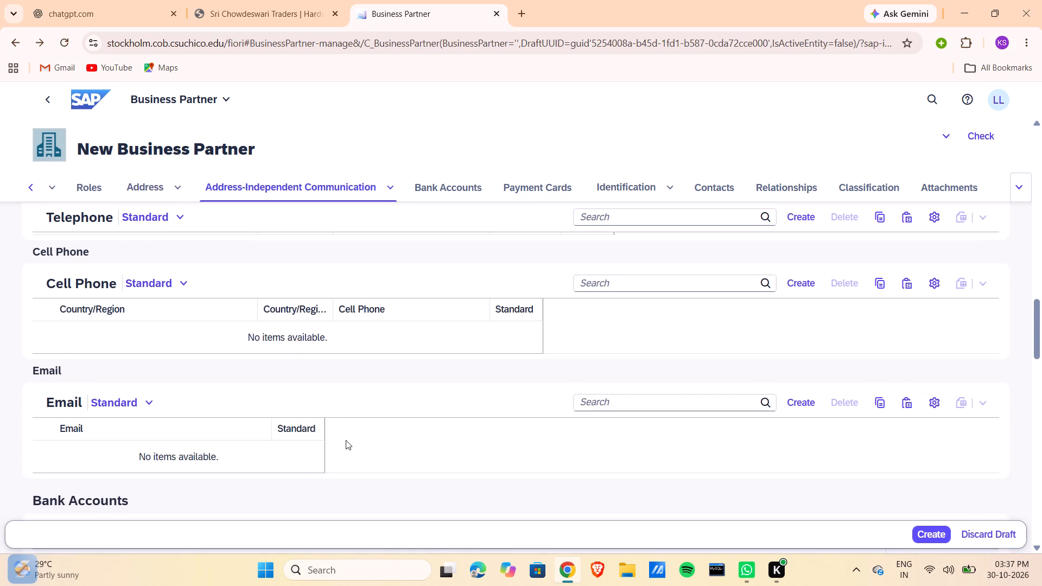
scroll(346, 440, "down", 4)
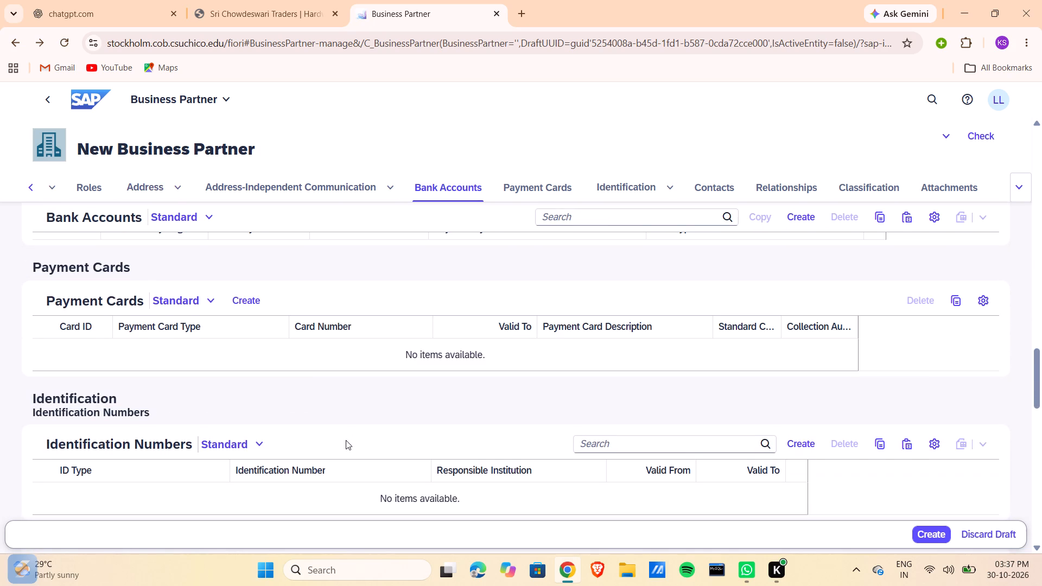
scroll(346, 440, "up", 3)
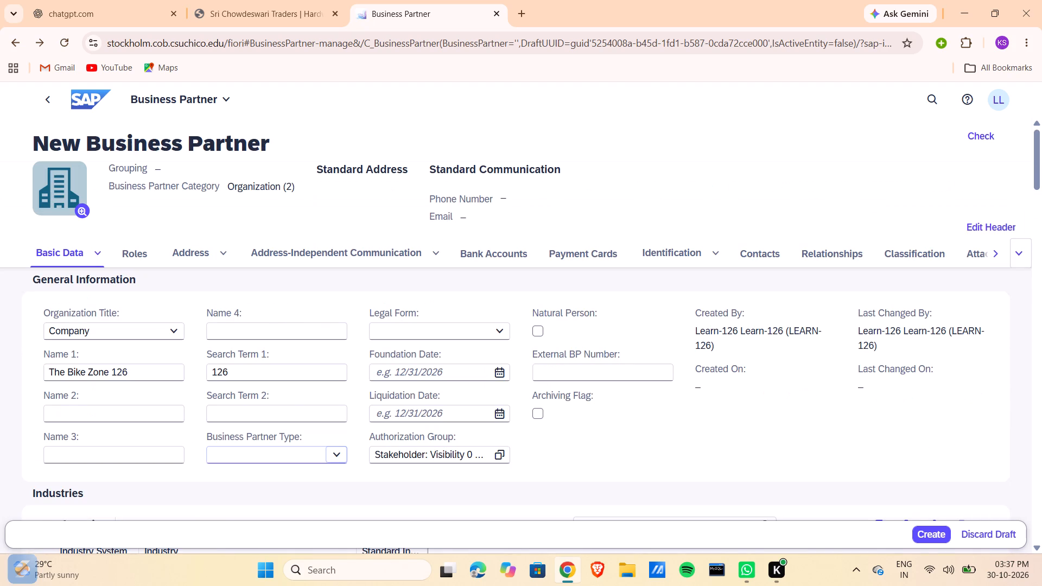
left_click(269, 369)
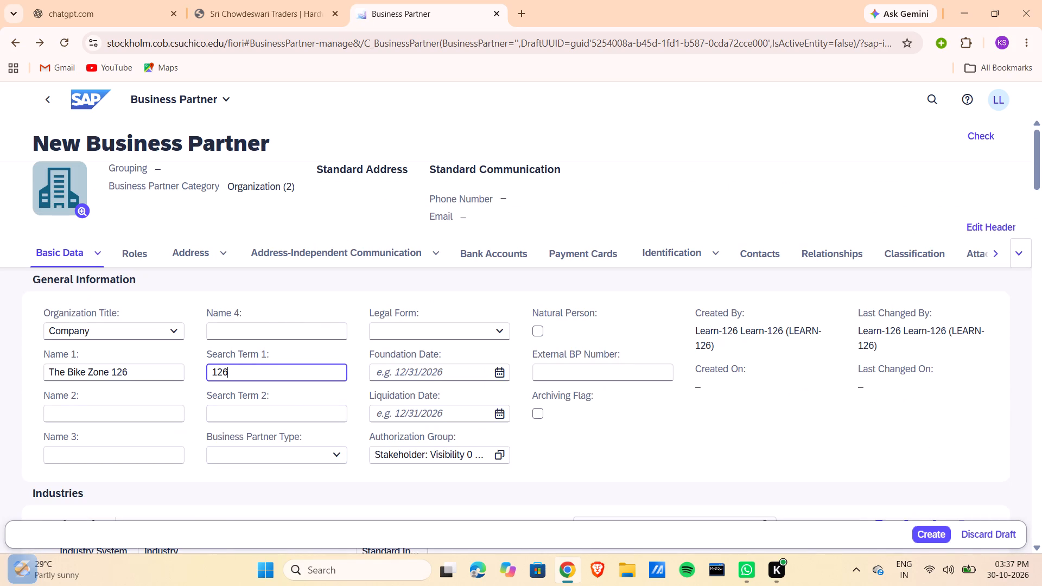
left_click(618, 439)
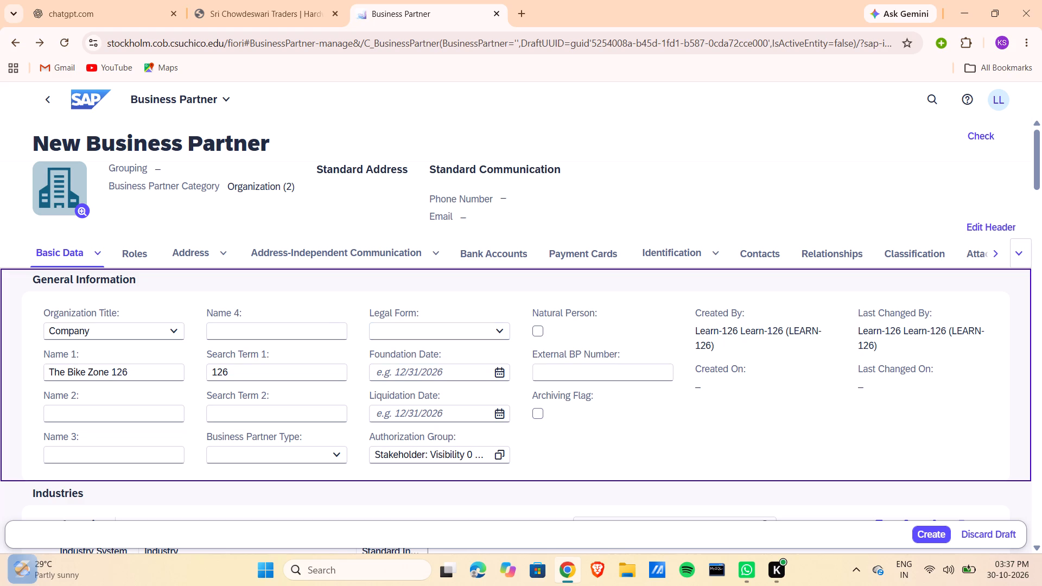
Reopen the US entry in Address Details, review its contact information and address usages, and apply the address.
left_click(225, 248)
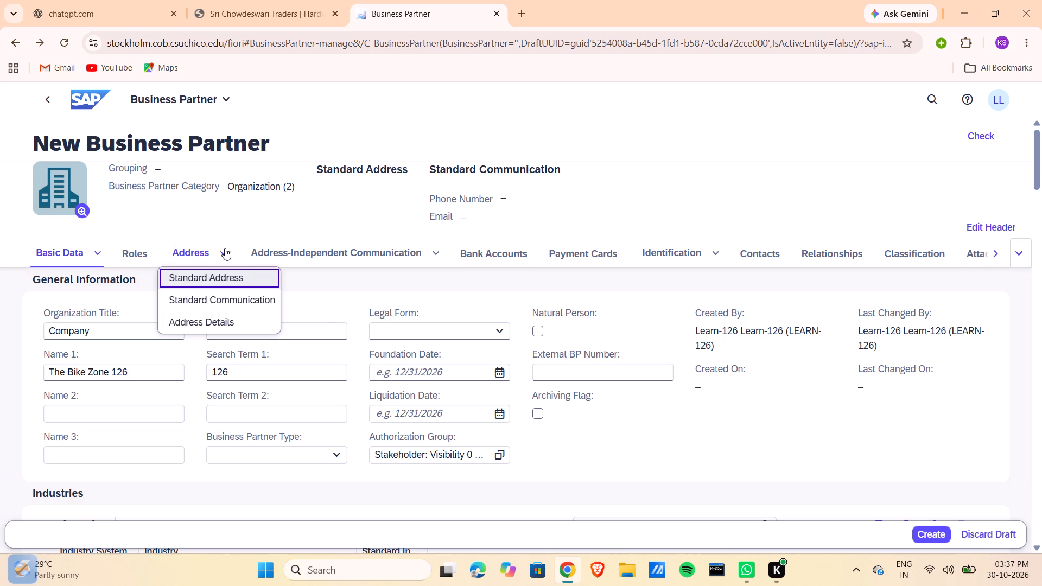
left_click(232, 325)
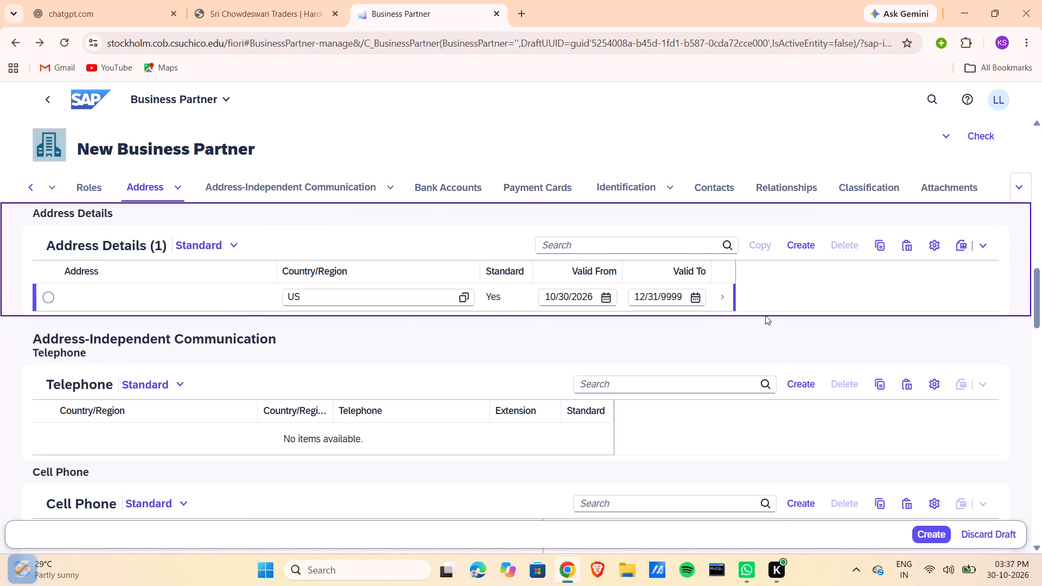
left_click(237, 245)
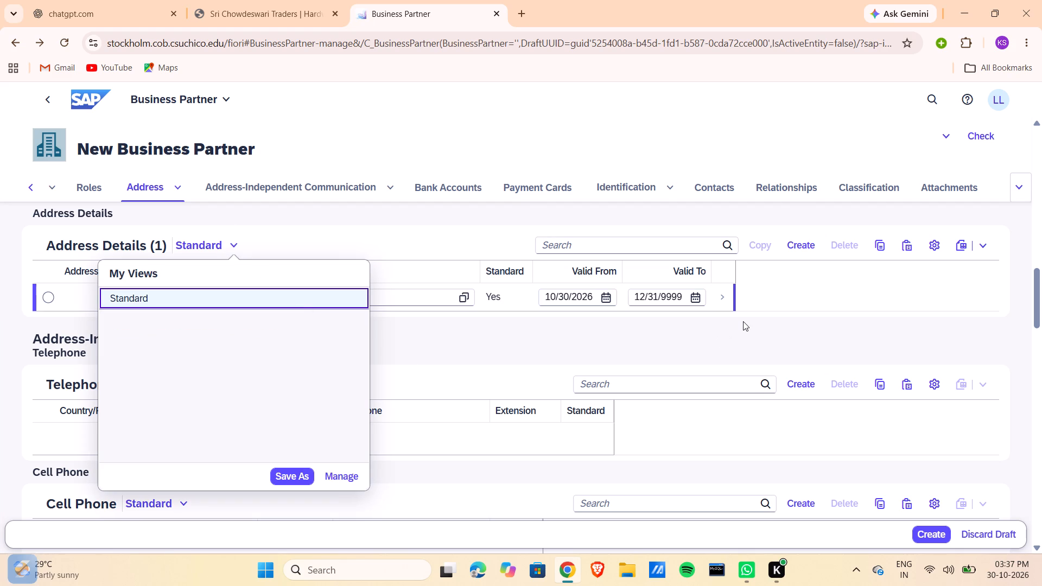
left_click(743, 321)
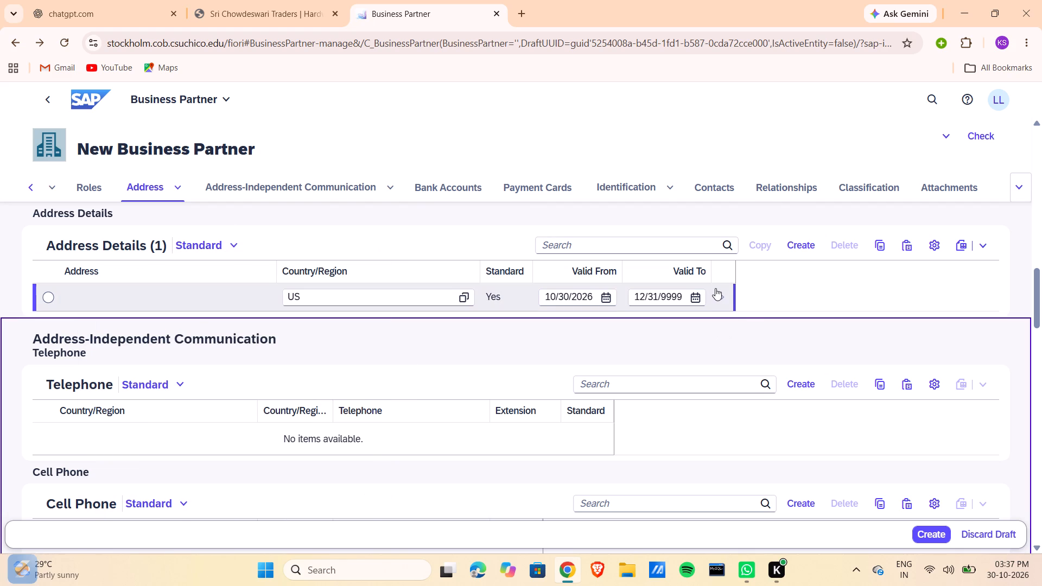
left_click(715, 288)
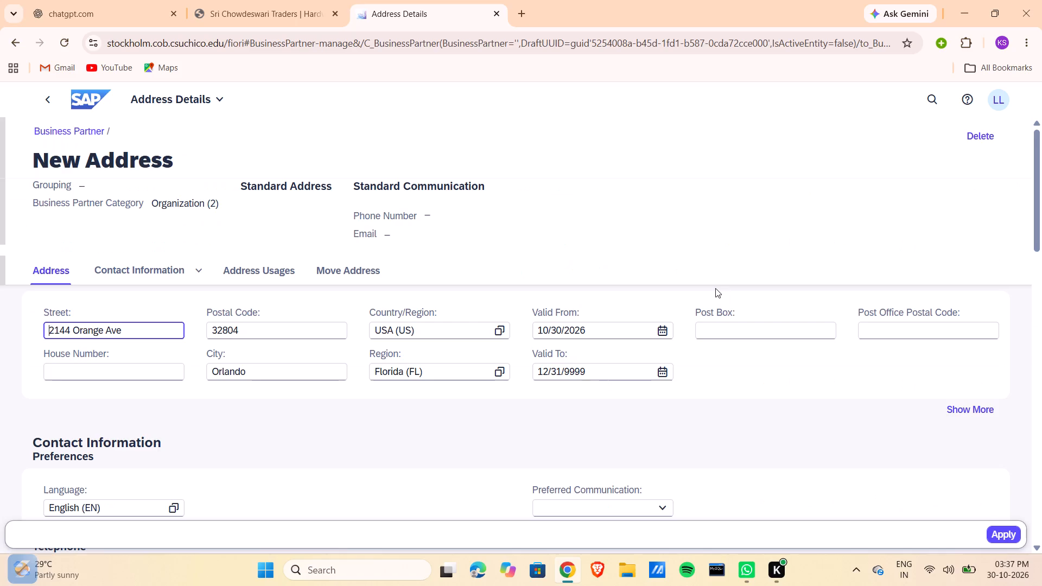
scroll(638, 393, "down", 2)
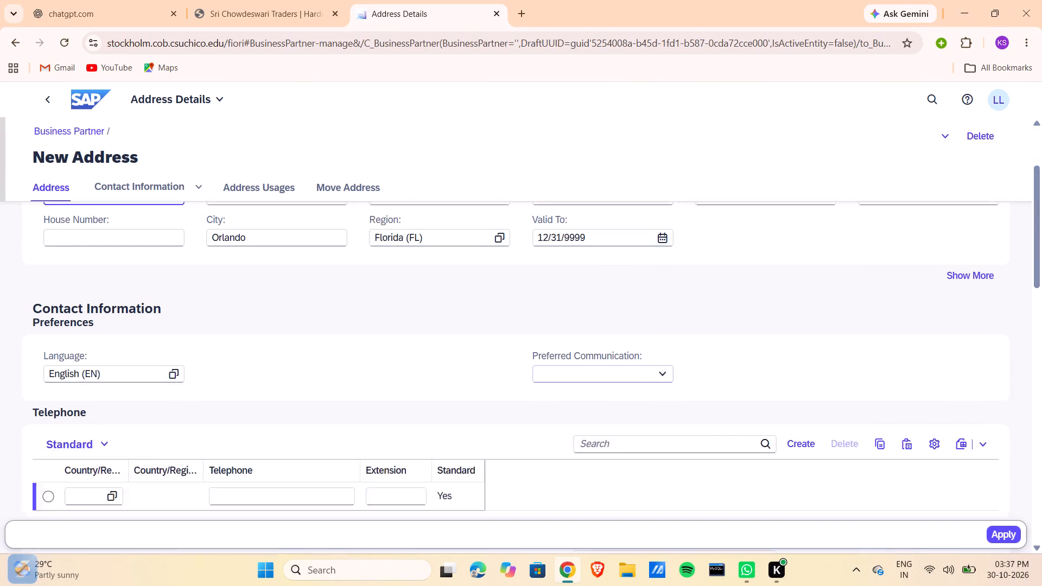
scroll(638, 393, "down", 7)
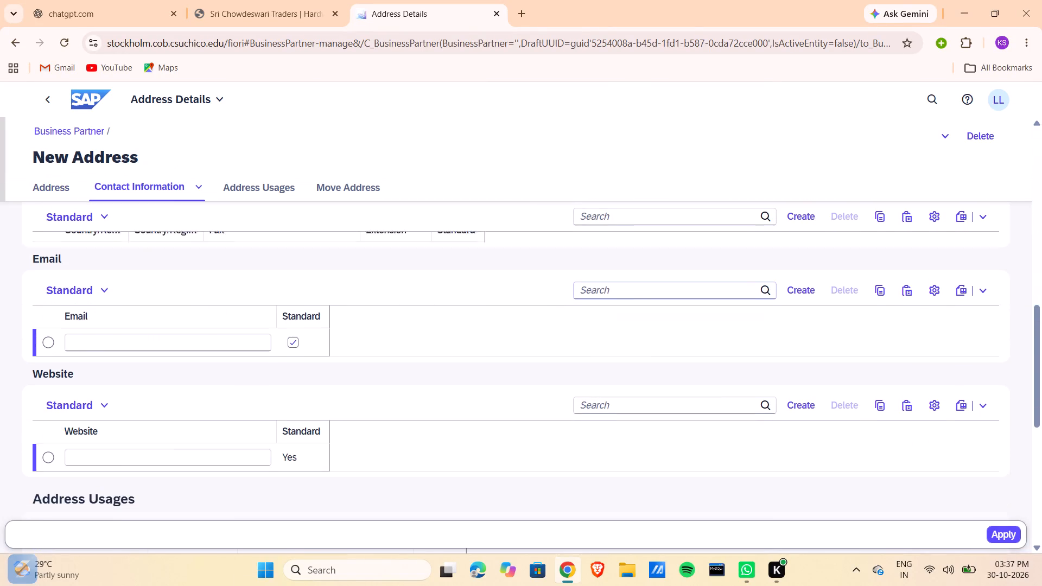
scroll(638, 393, "down", 4)
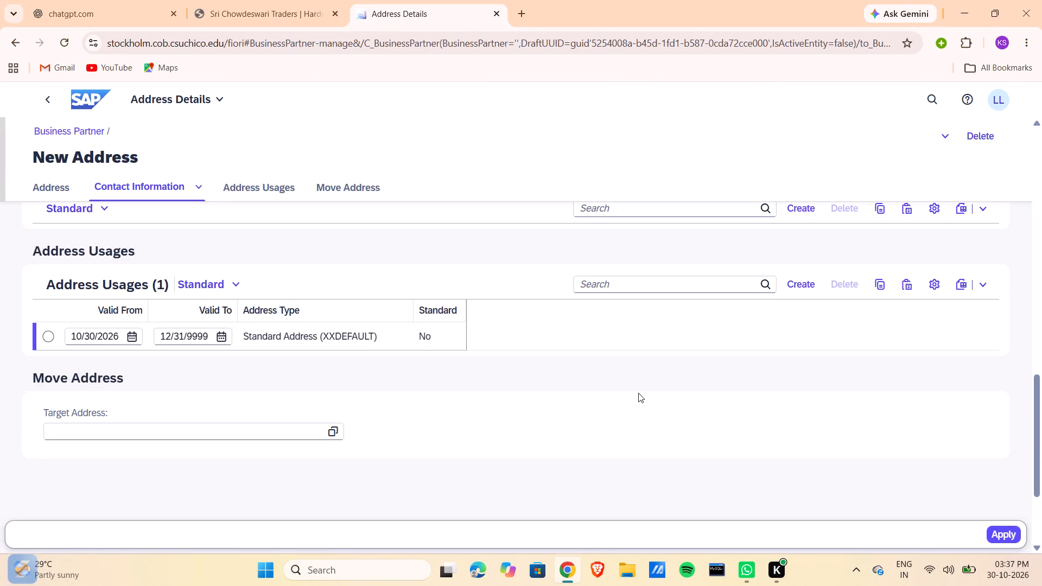
scroll(638, 393, "up", 4)
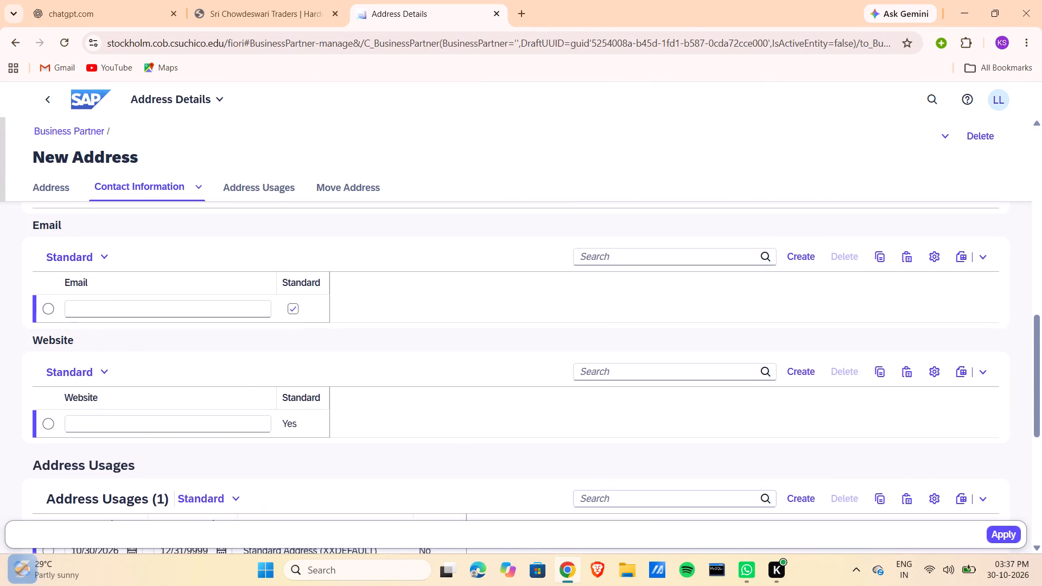
scroll(638, 393, "up", 6)
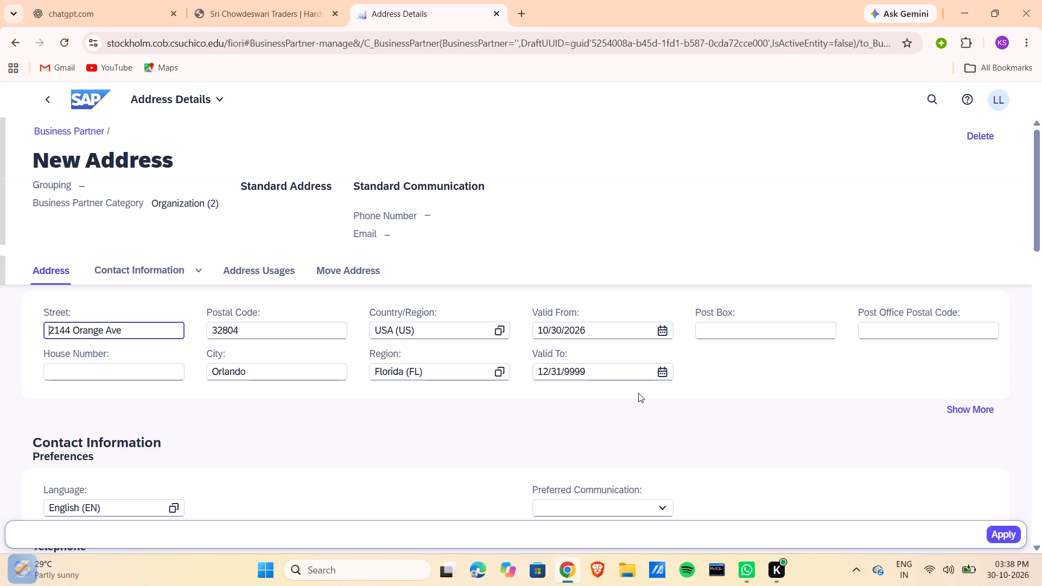
left_click(1001, 530)
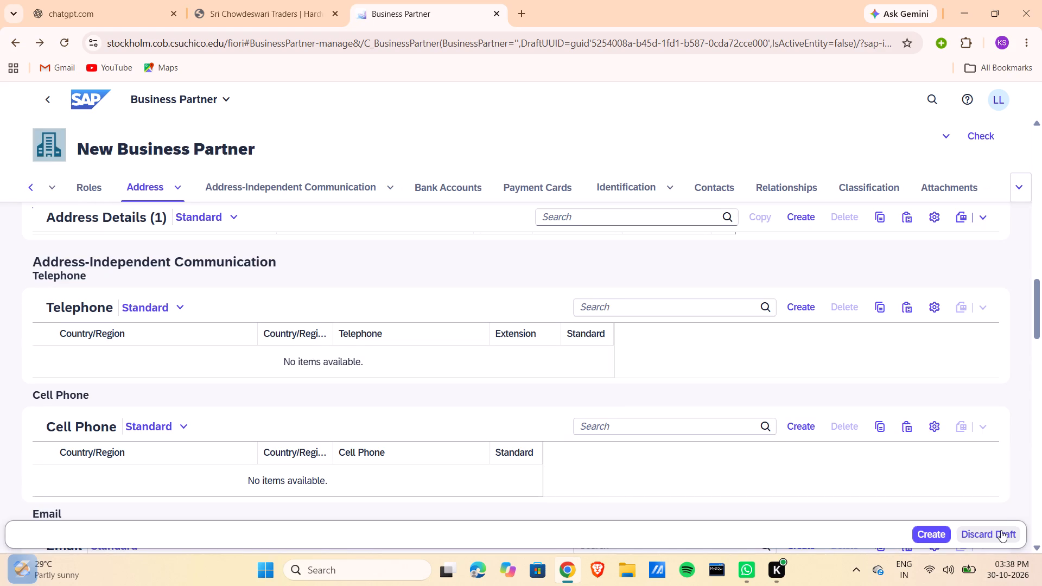
Submit the draft to create the business partner The Bike Zone 126.
left_click(937, 538)
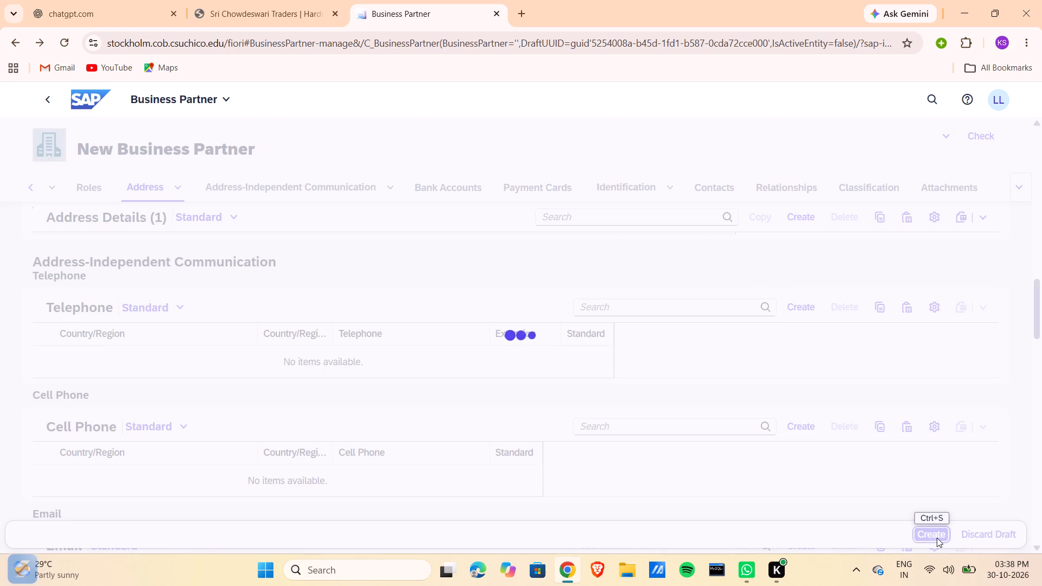
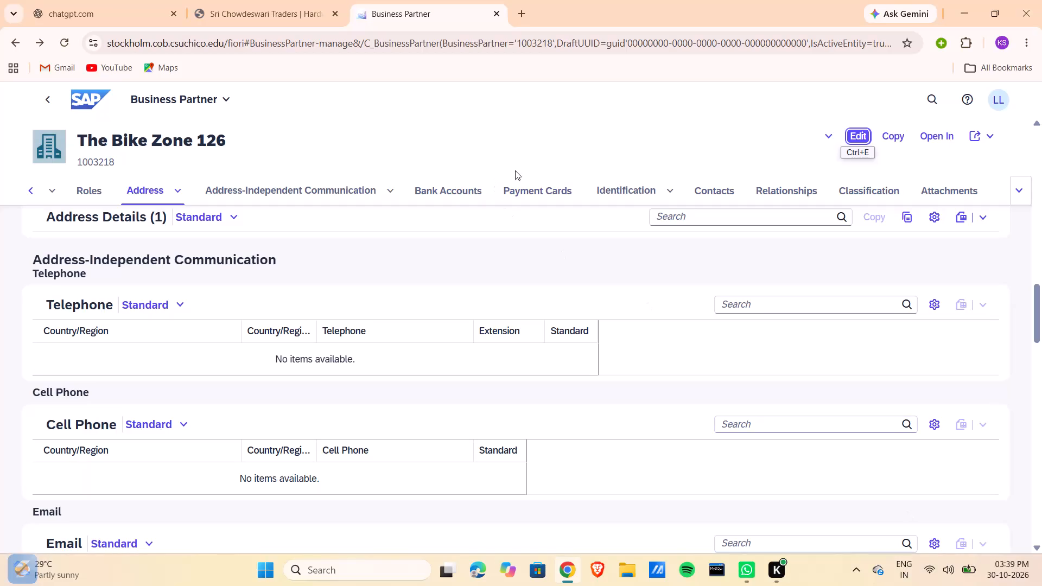
Return to the home page and open Manage Business Partner Master Data under Sales Representative in Sales and Distribution.
left_click(82, 115)
left_click(86, 95)
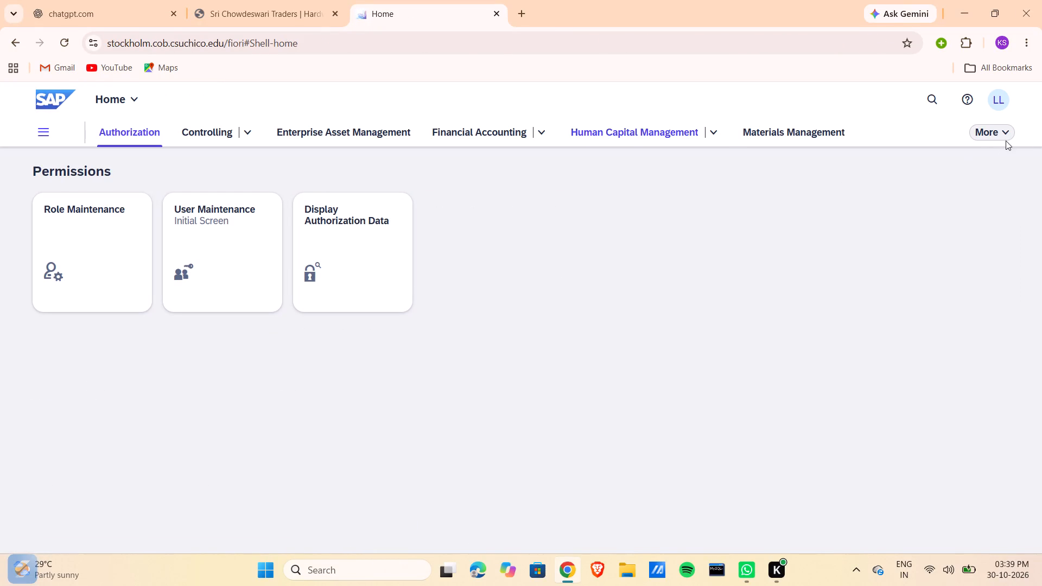
left_click(1002, 135)
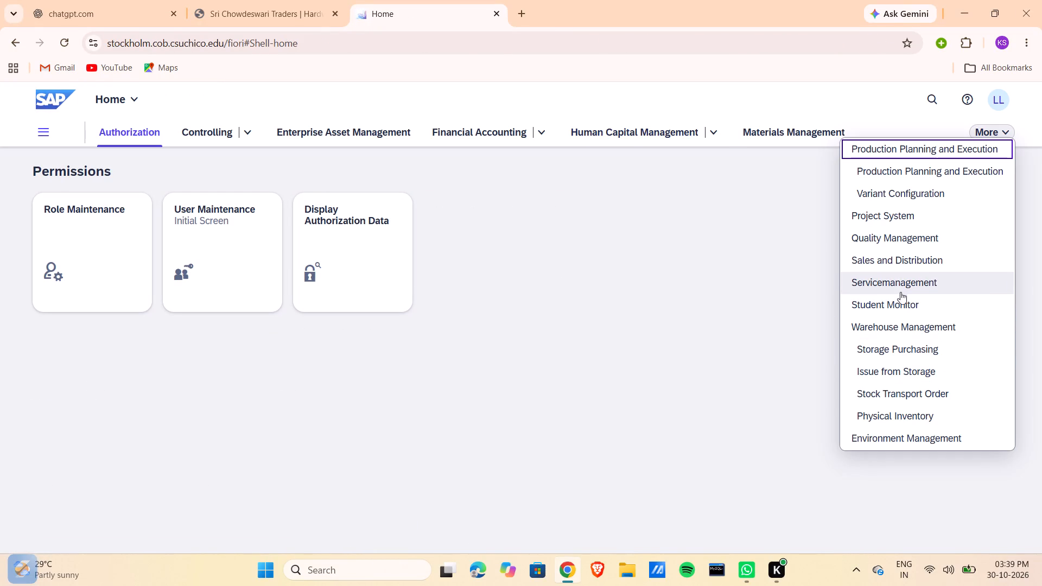
left_click(888, 258)
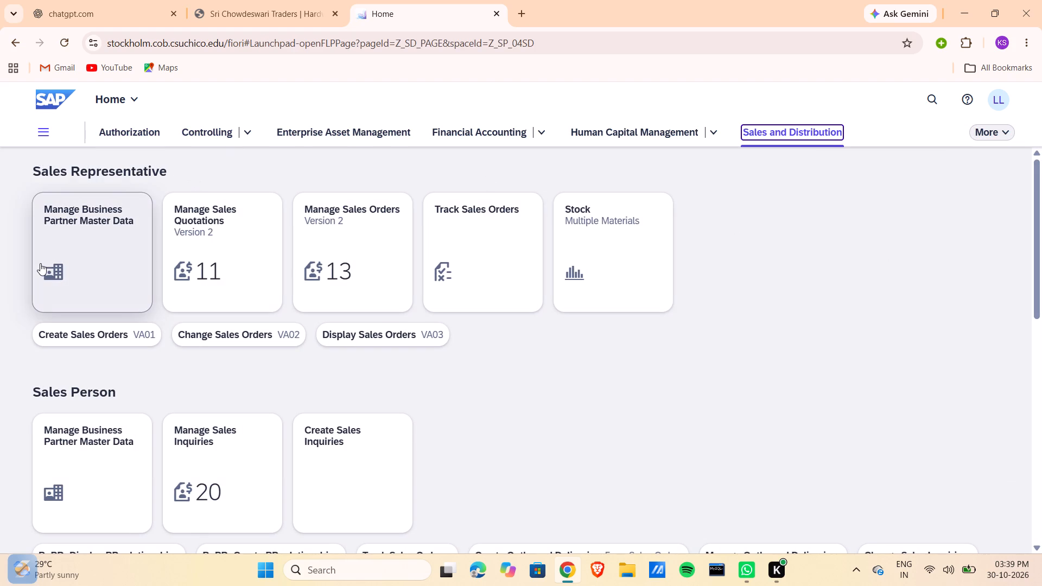
double_click(79, 256)
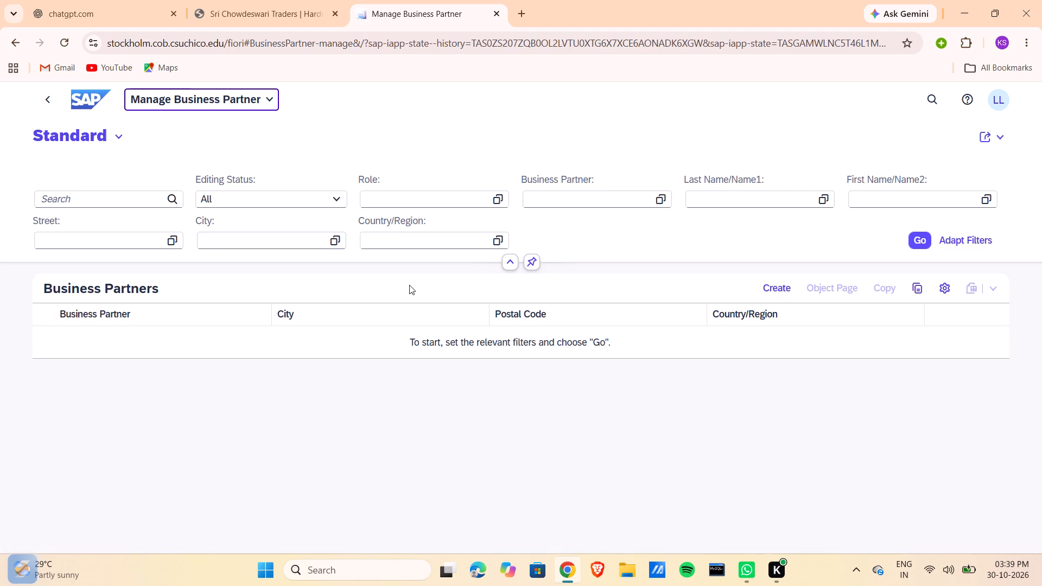
Filter the business partners by Last Name/Name1 The Bike Zone 126 and open partner 1003218.
left_click(714, 198)
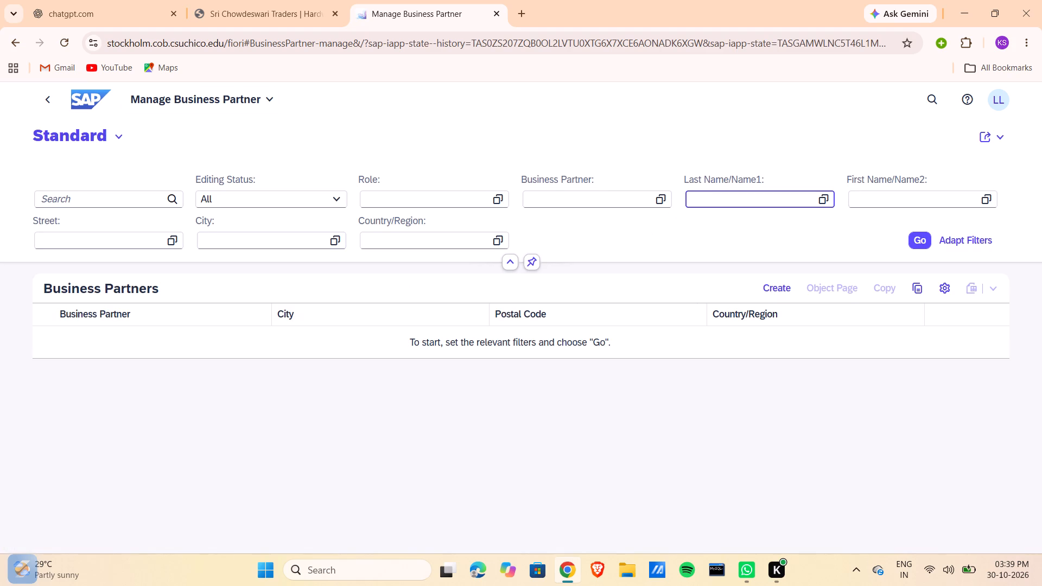
type("TH")
key("Return")
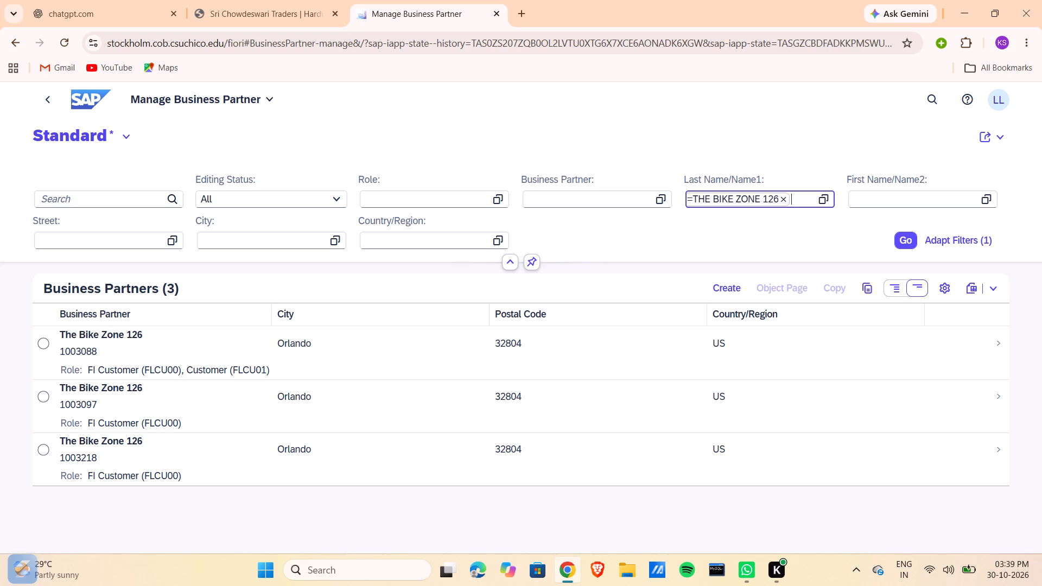
left_click(105, 445)
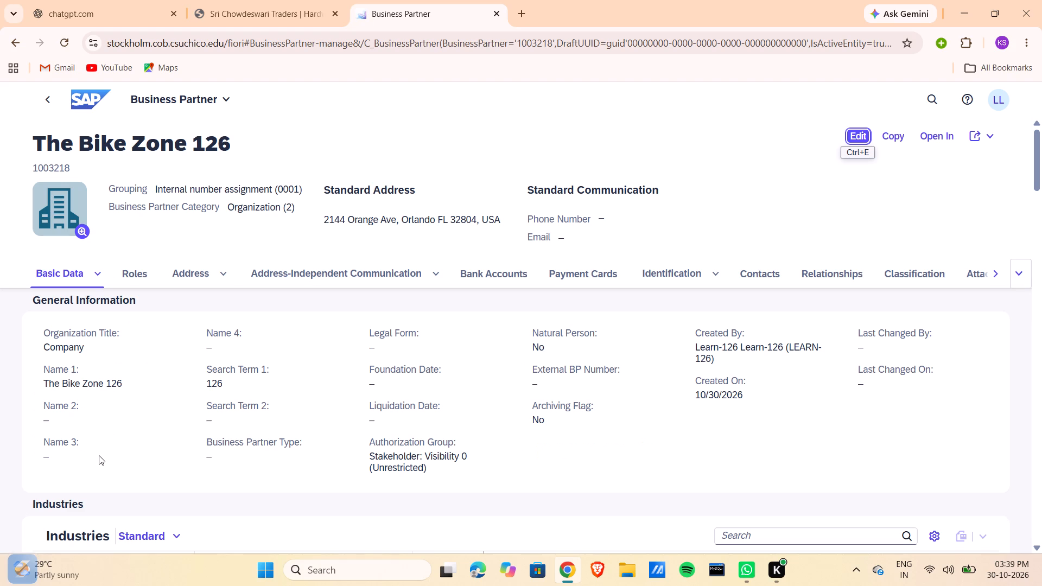
Open the FI Customer role of the business partner from its Roles section.
left_click(139, 267)
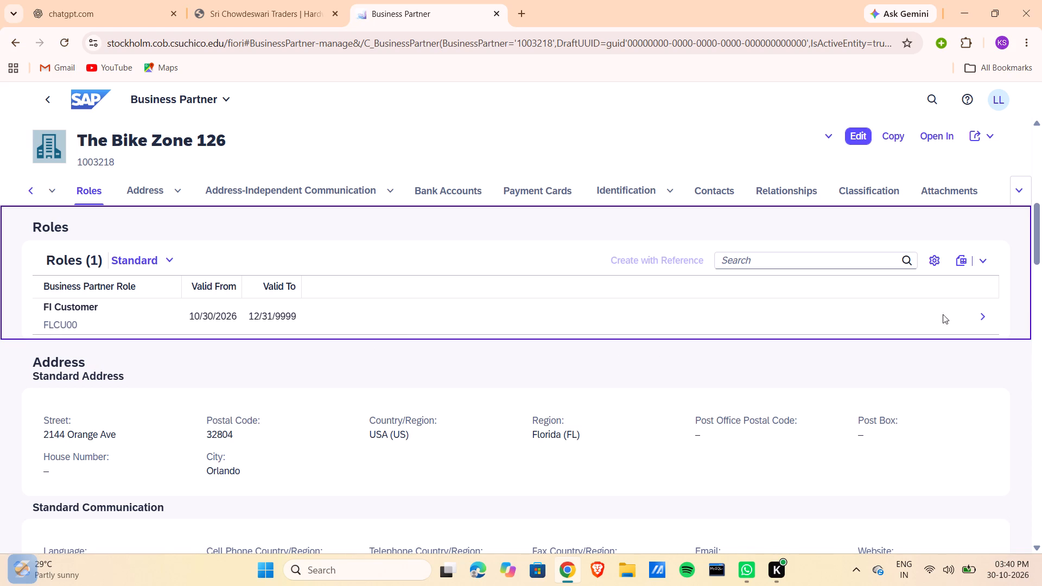
left_click(987, 315)
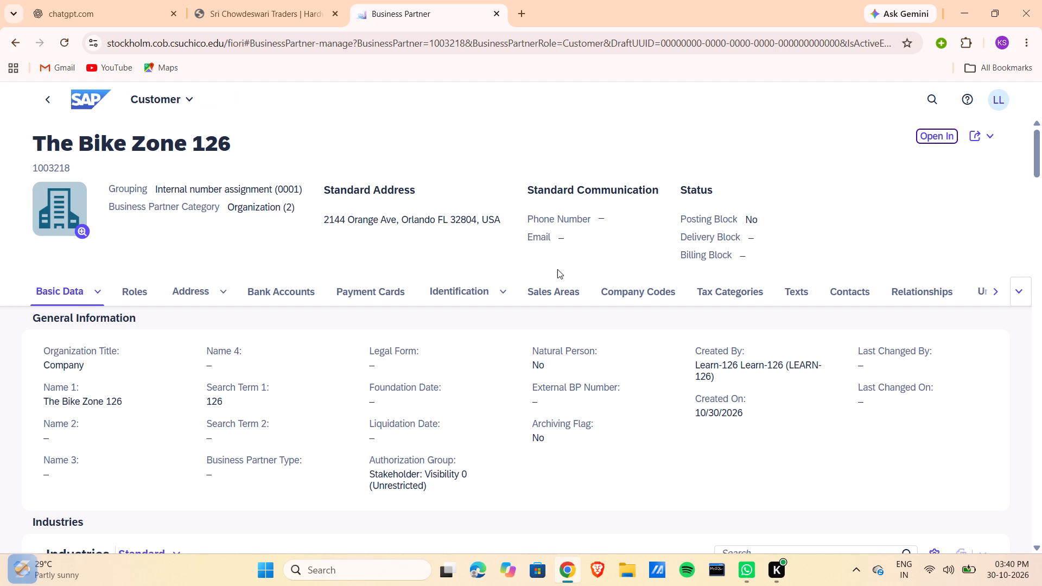
Examine the Company Codes section, general information and customer information, and try to create a company code with reference.
left_click(623, 289)
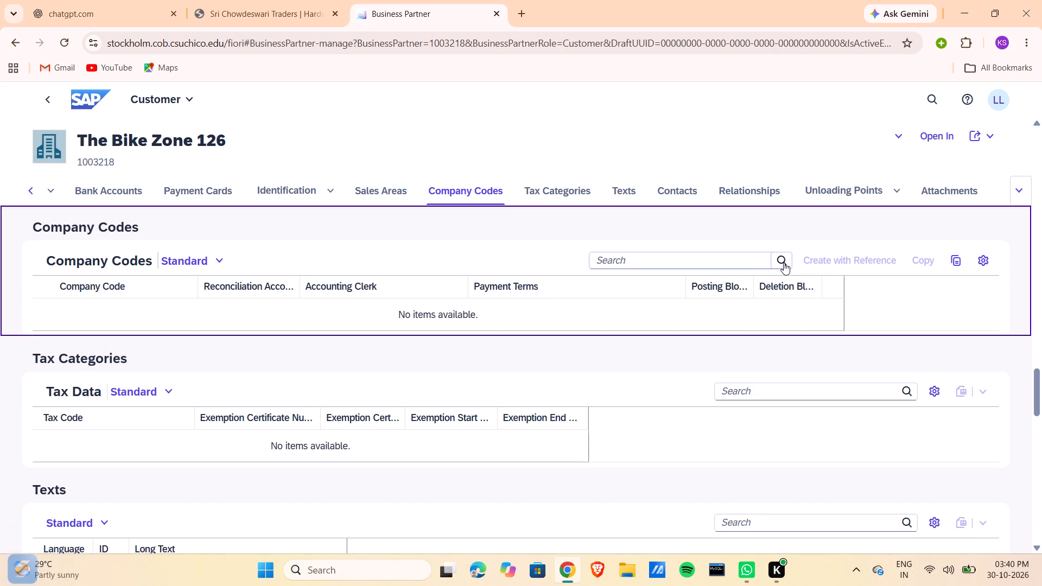
scroll(784, 263, "up", 4)
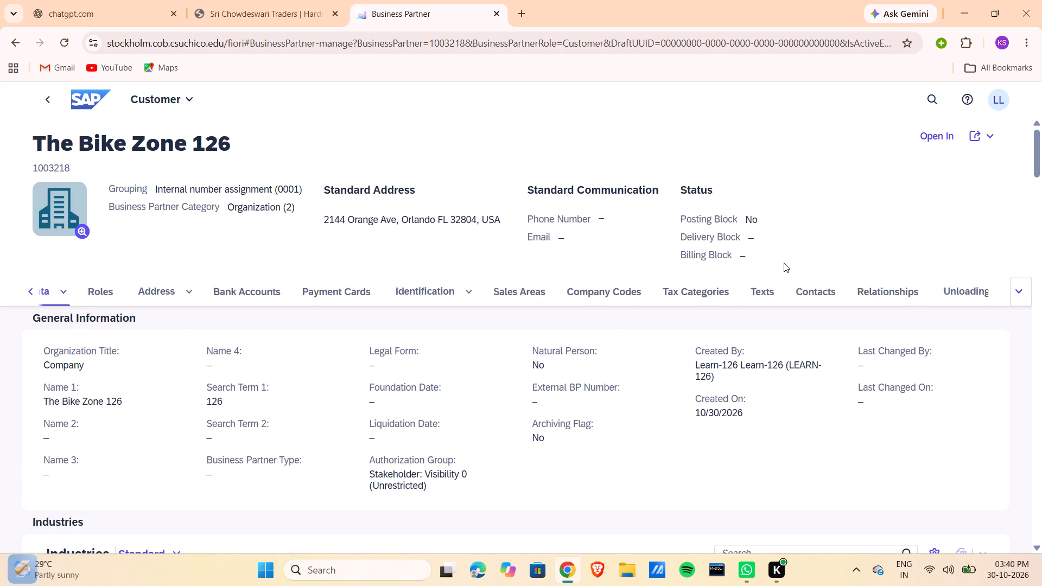
scroll(656, 424, "down", 3)
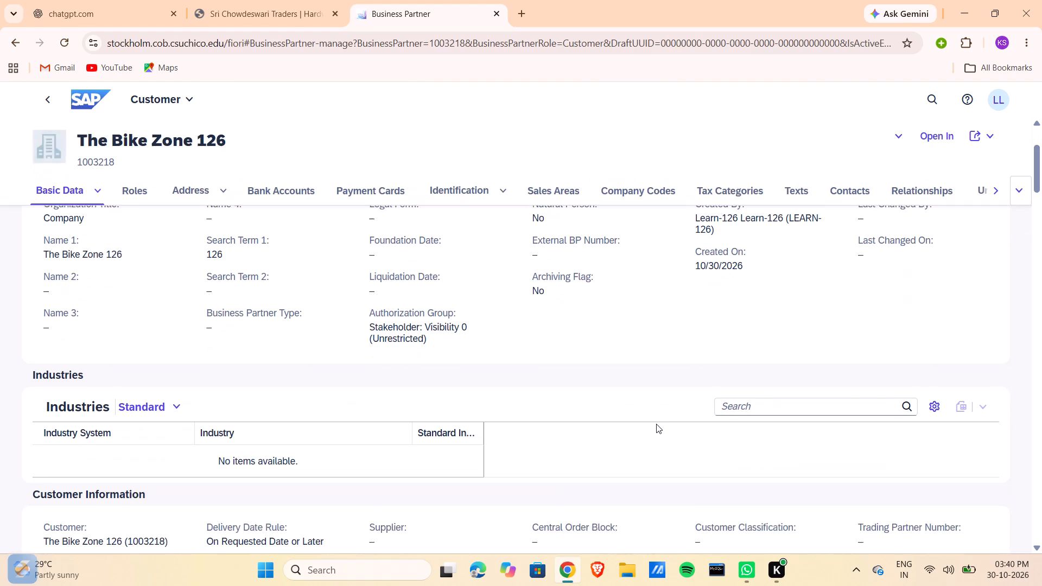
scroll(656, 424, "down", 3)
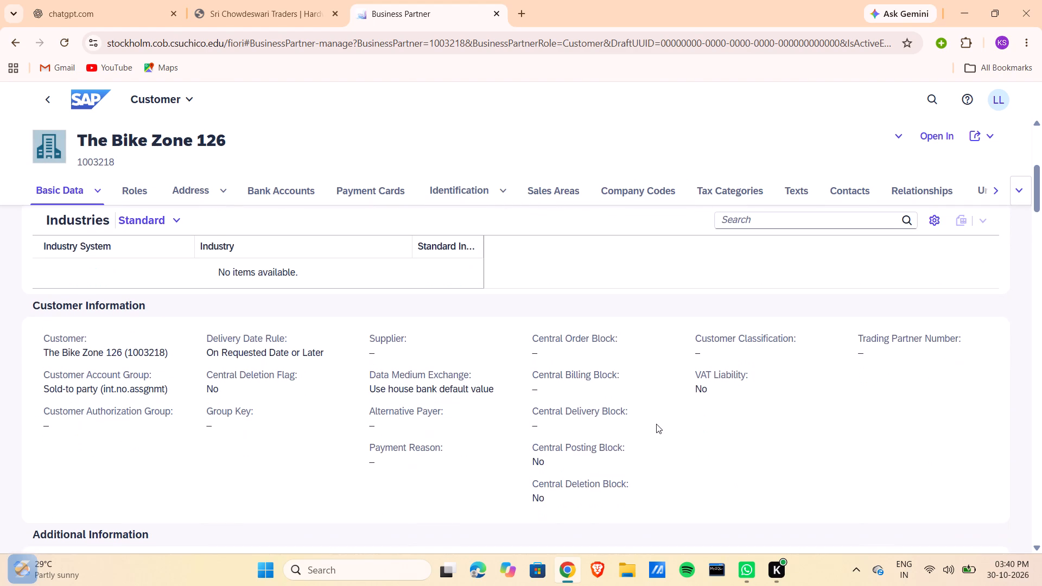
left_click(630, 196)
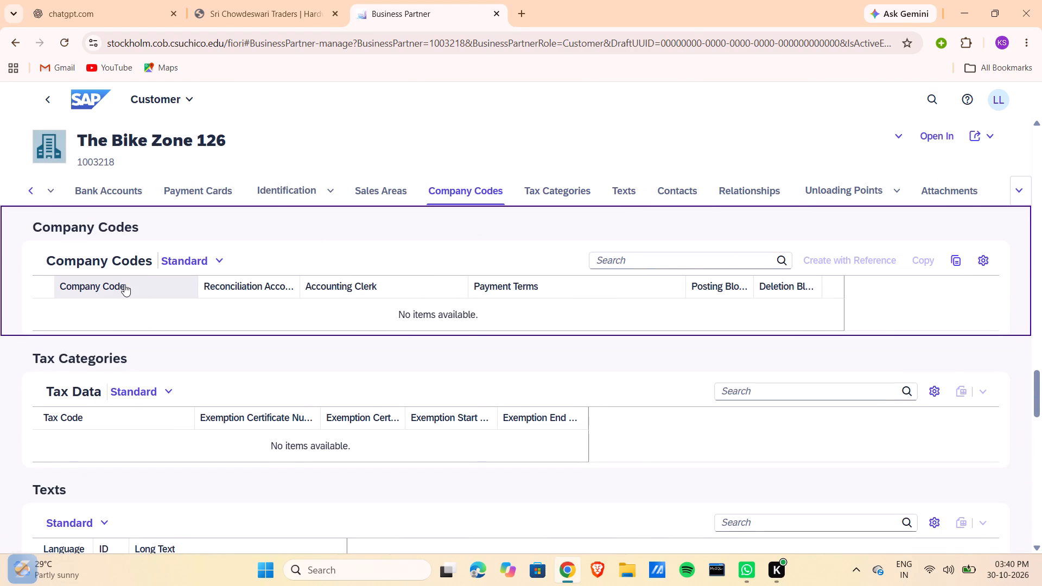
left_click(834, 256)
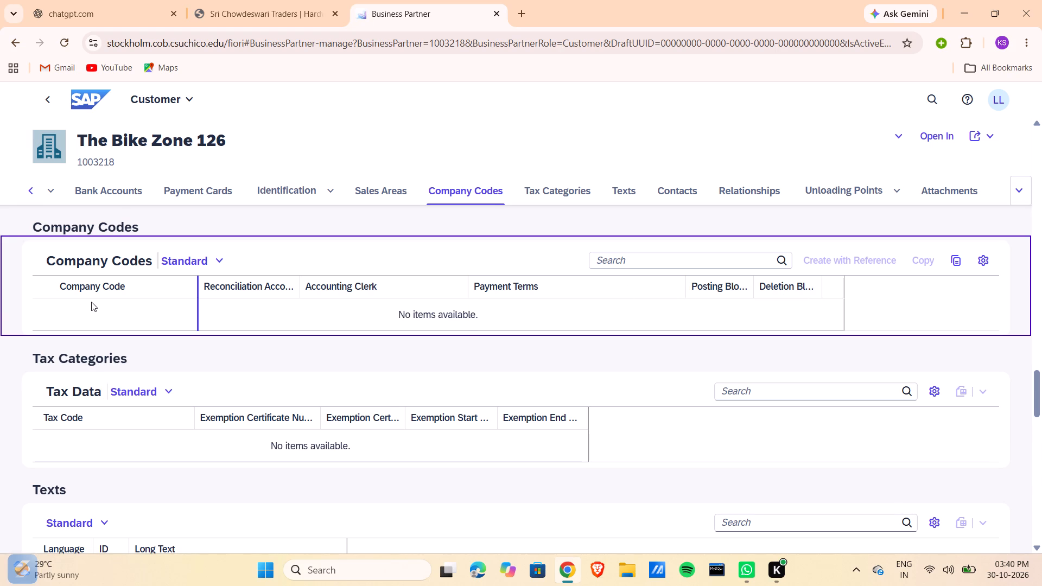
Search the Company Codes table for us00 and clear the search.
scroll(92, 294, "down", 2)
scroll(92, 251, "up", 1)
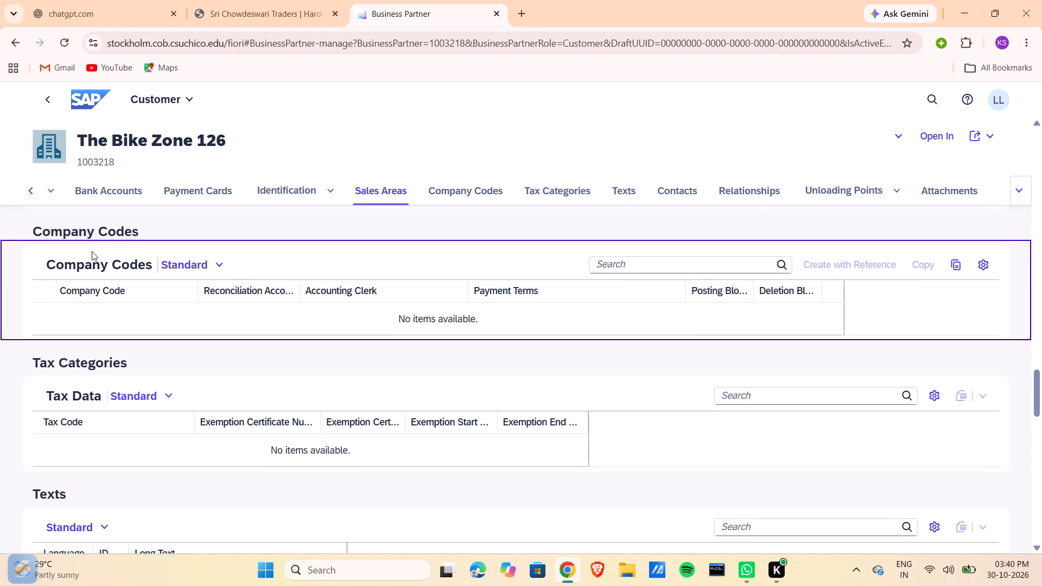
scroll(92, 251, "up", 2)
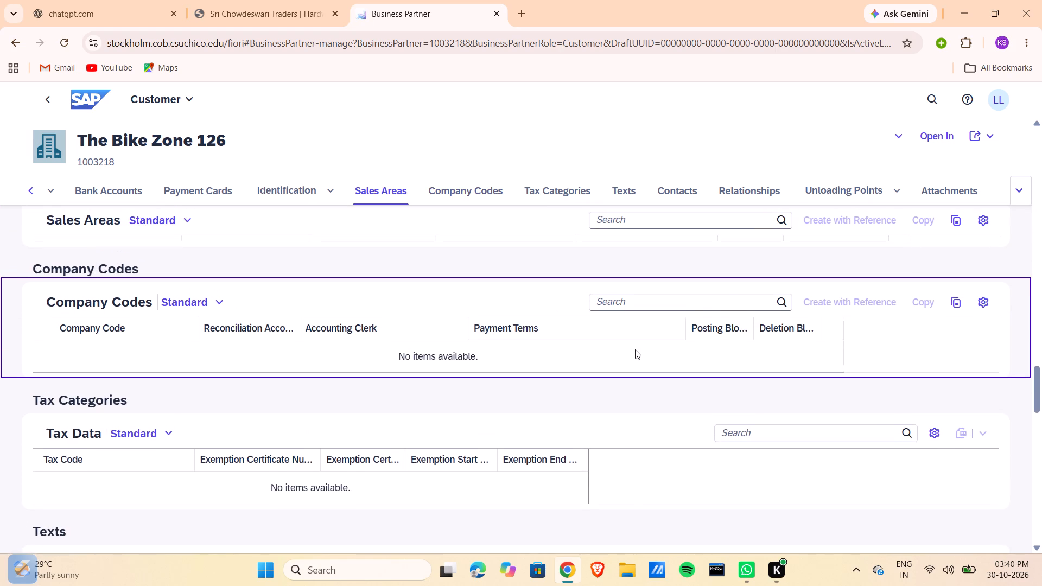
left_click(643, 301)
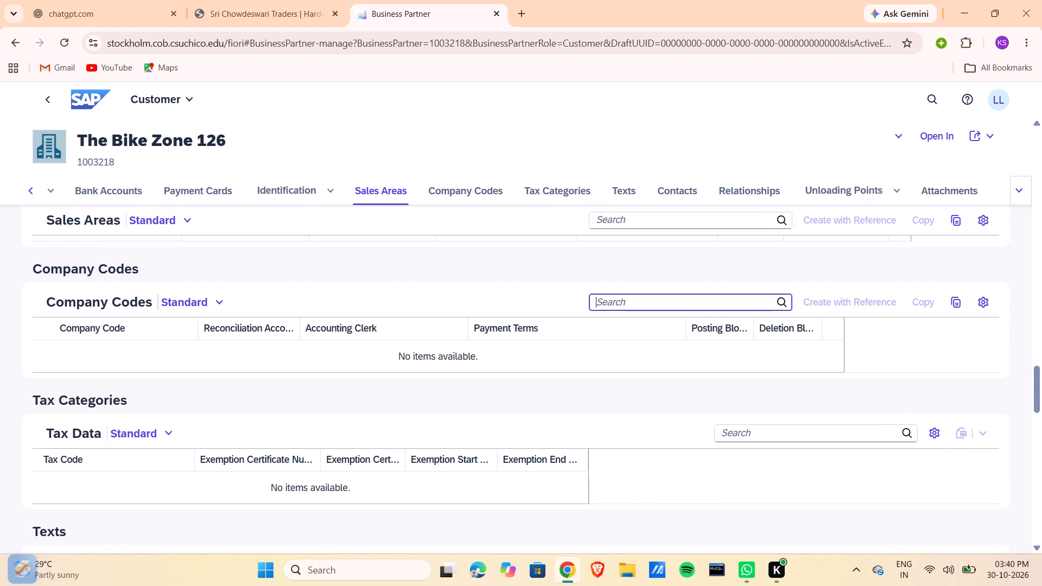
type("us00")
key("Return")
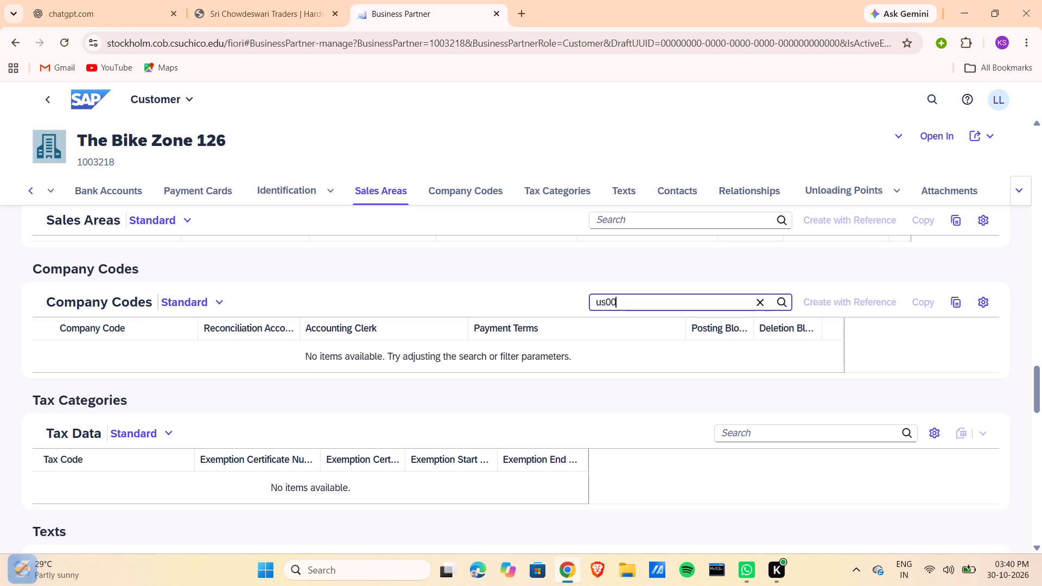
key("BackSpace")
key("BackSpace")
key("BackSpace")
key("BackSpace")
key("BackSpace")
Look through the identification, sales area and basic data sections of the customer role and return to Company Codes.
right_click(700, 379)
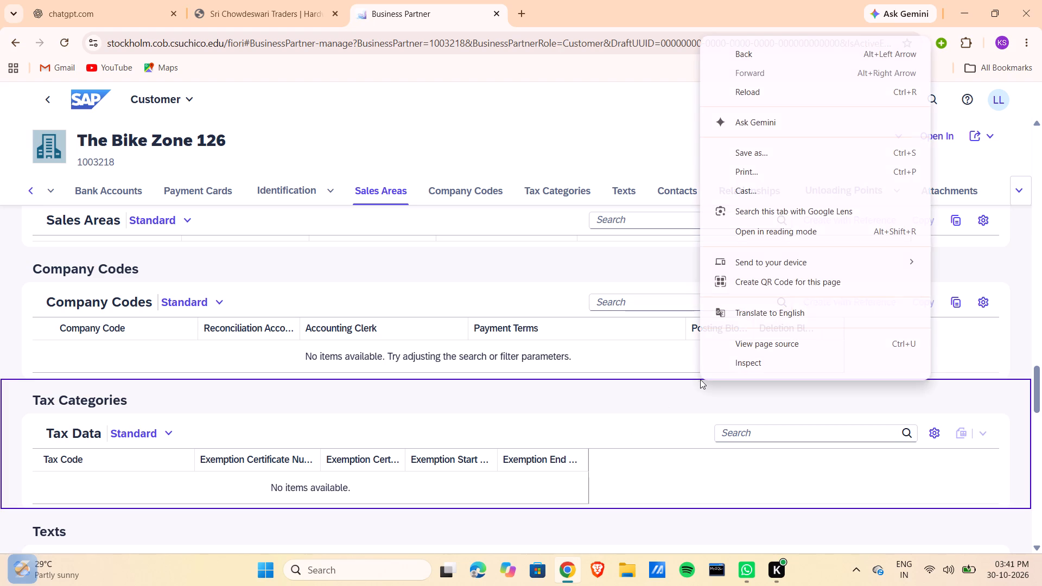
scroll(700, 379, "up", 1)
left_click(490, 292)
scroll(490, 292, "up", 2)
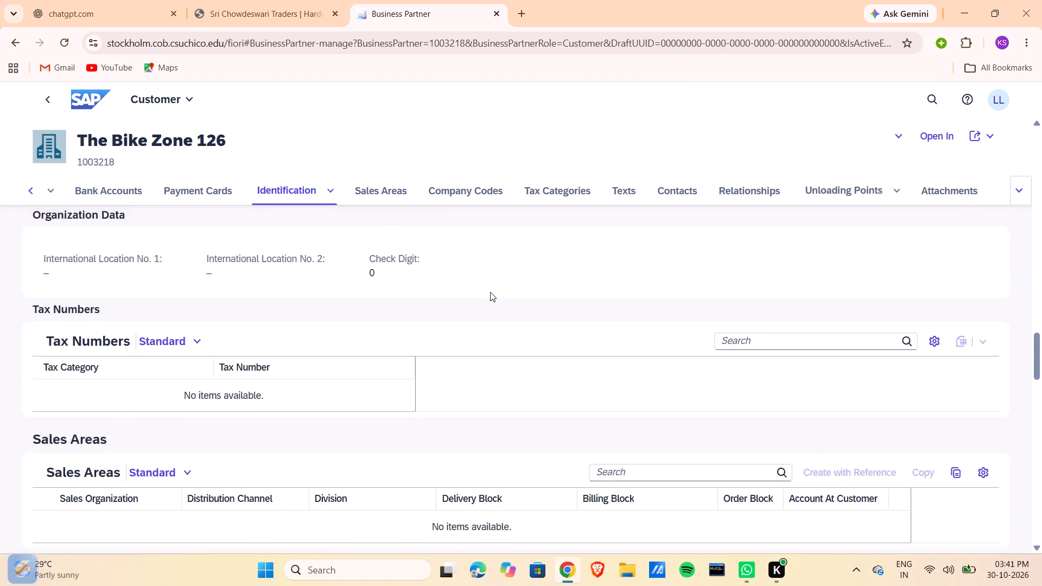
scroll(490, 292, "up", 6)
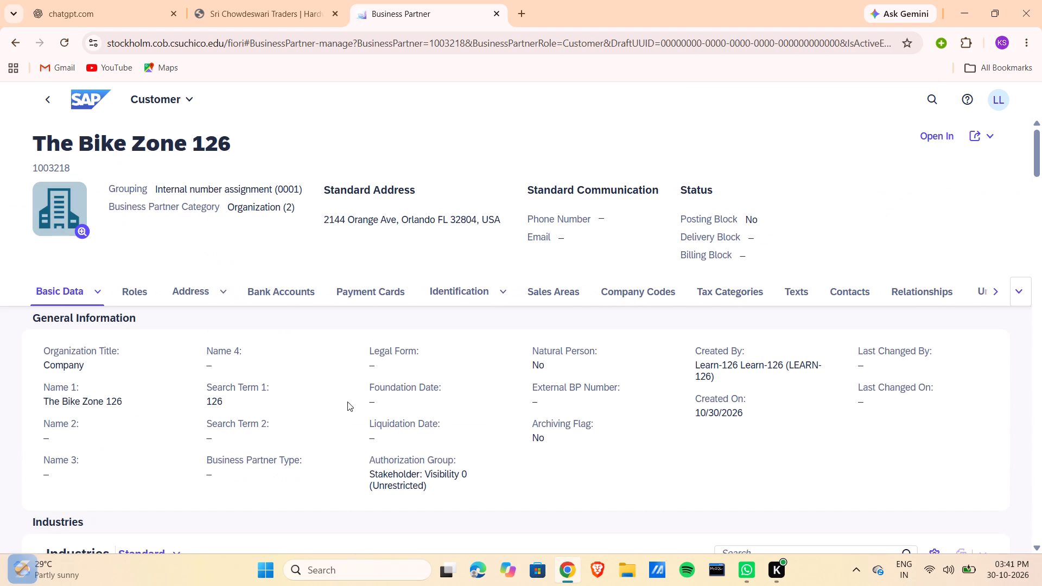
scroll(459, 479, "down", 2)
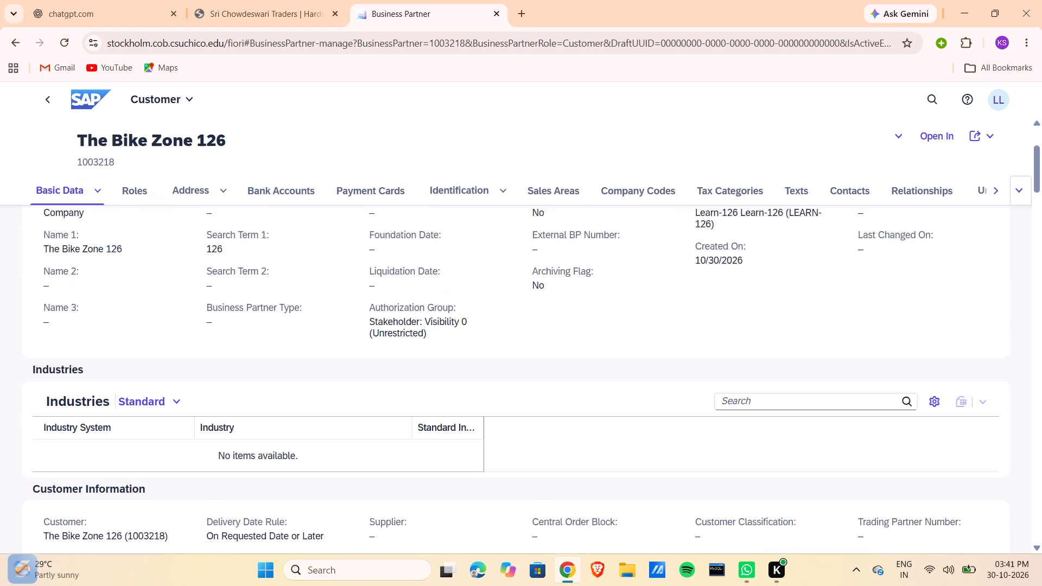
scroll(459, 479, "down", 6)
left_click(623, 184)
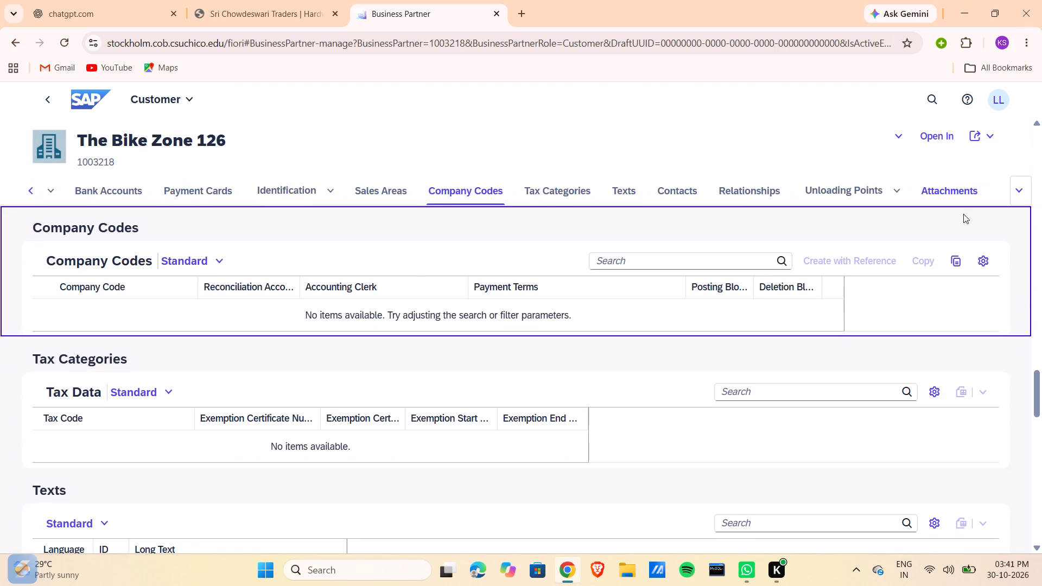
Examine the available columns in the Company Codes table's view settings and close them without changes.
left_click(979, 272)
left_click(979, 269)
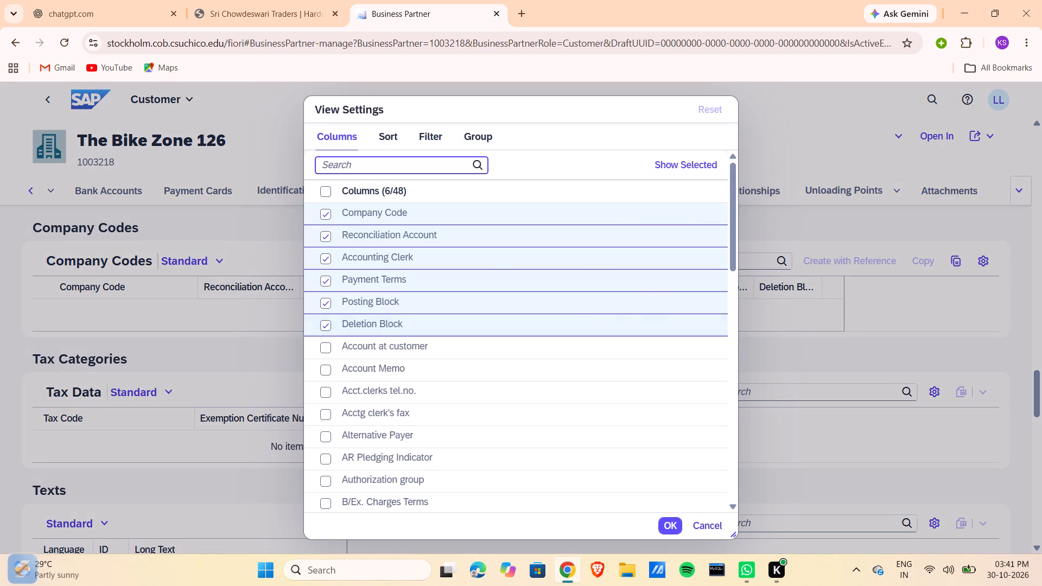
scroll(469, 349, "down", 7)
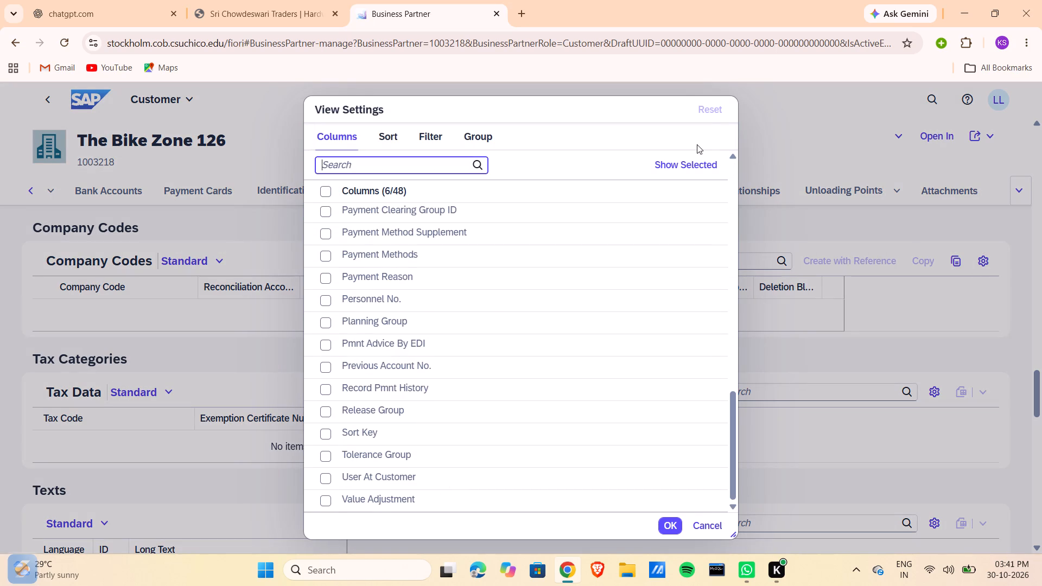
left_click(710, 530)
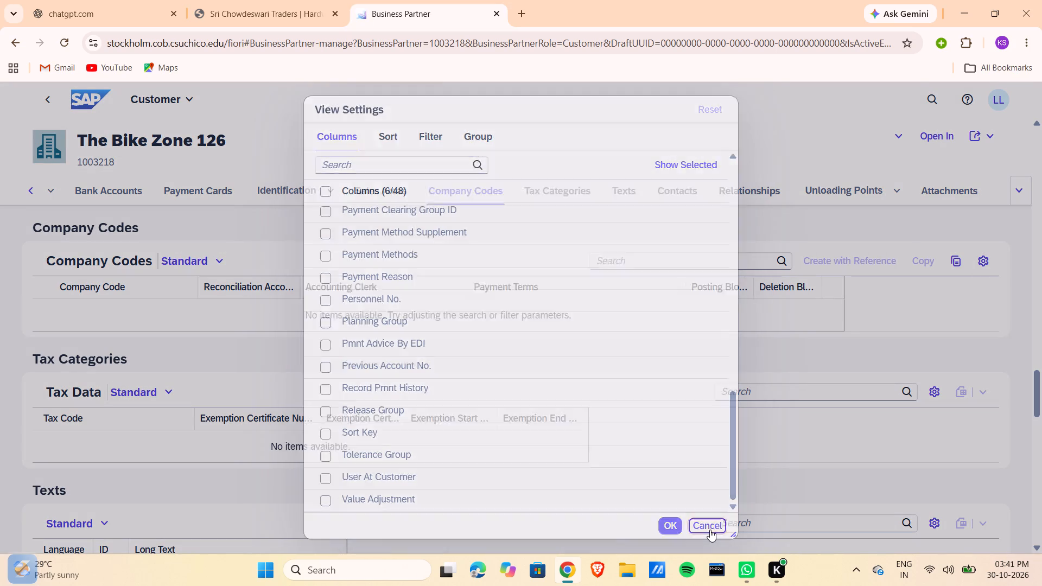
Retry creating a company code with reference and examine the Payment Terms and Company Code column options.
left_click(851, 257)
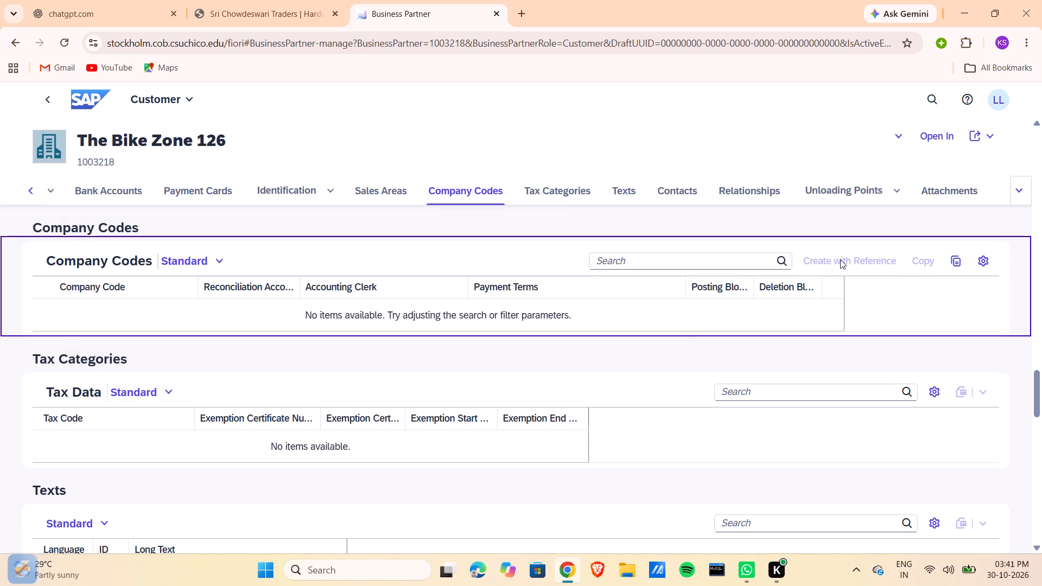
left_click(516, 279)
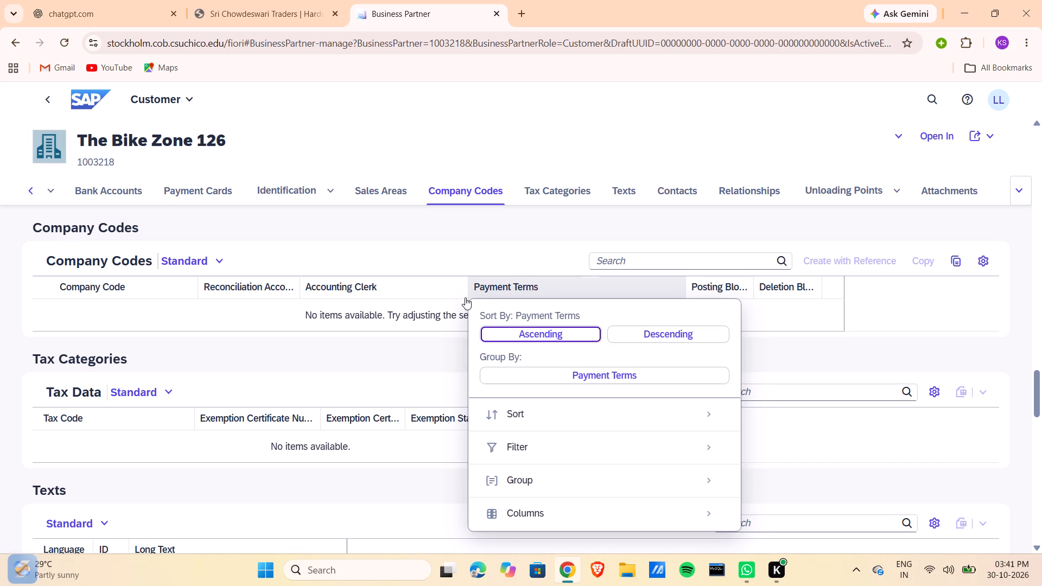
left_click(126, 285)
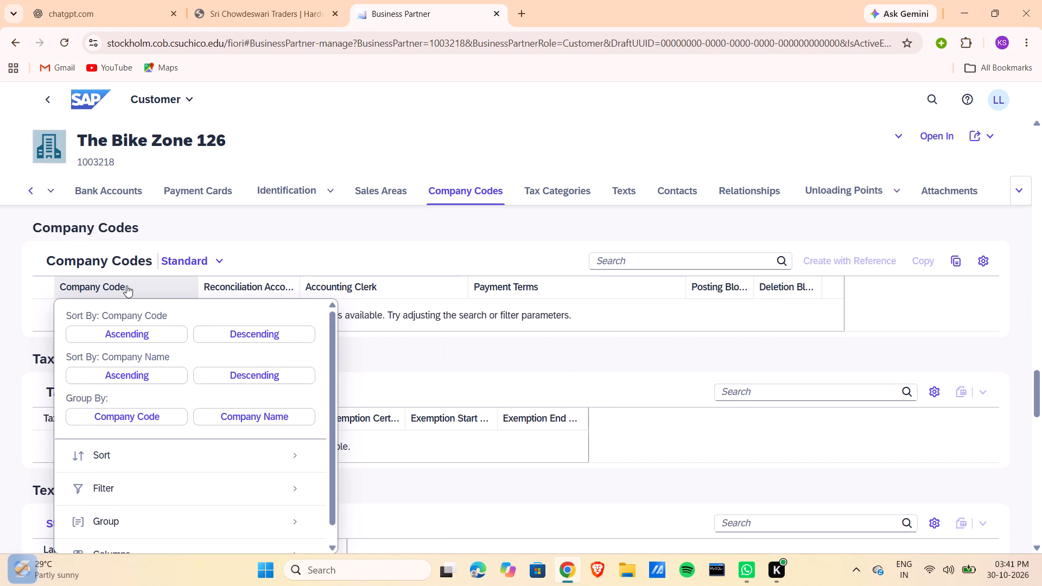
scroll(200, 429, "down", 2)
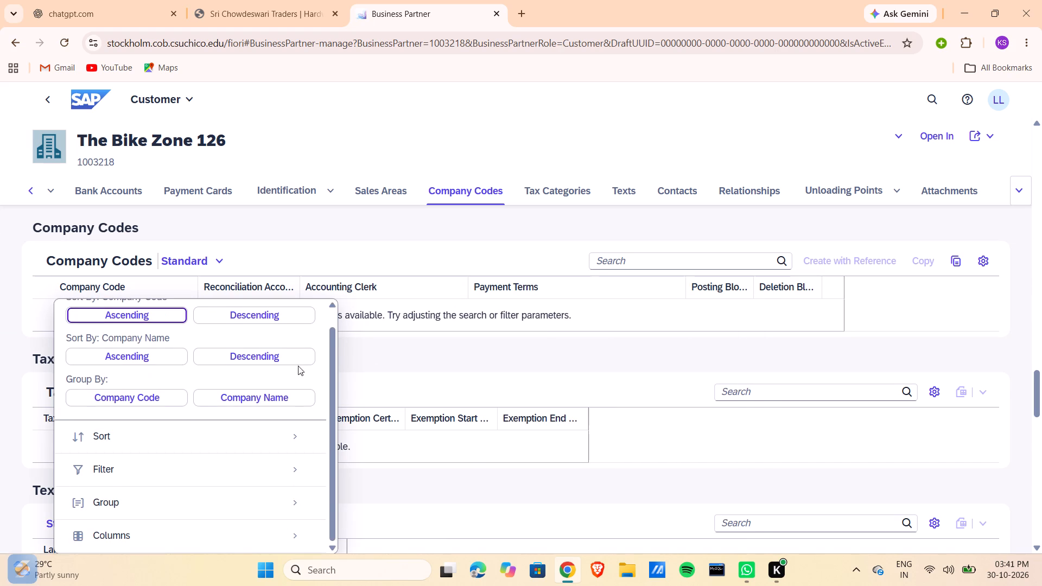
left_click(467, 348)
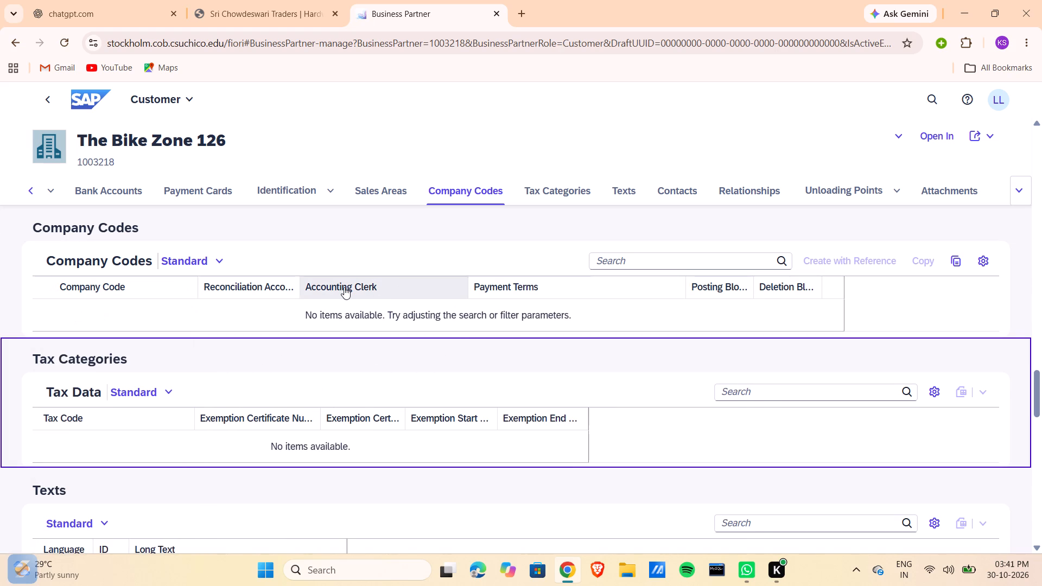
Examine the column options for Reconciliation Account, Accounting Clerk, Payment Terms, Posting Block and Deletion Block in the Company Codes table.
left_click(209, 276)
left_click(402, 289)
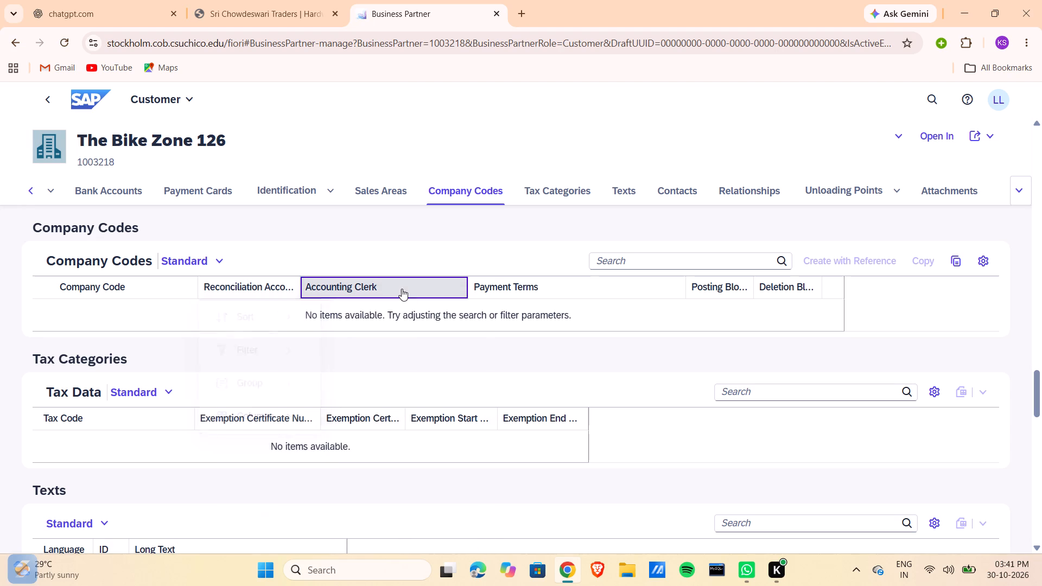
left_click(593, 276)
left_click(593, 280)
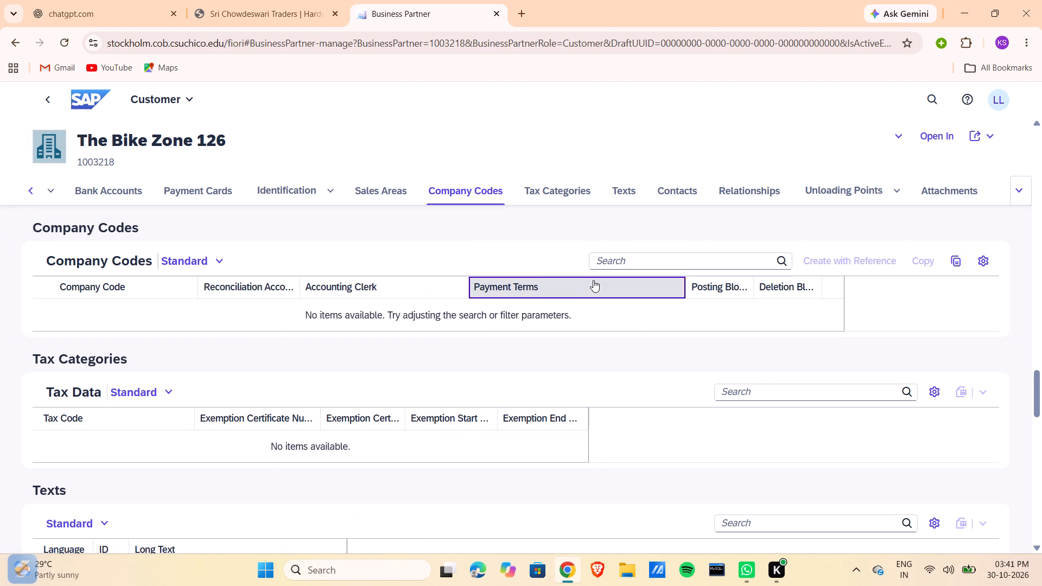
left_click(733, 295)
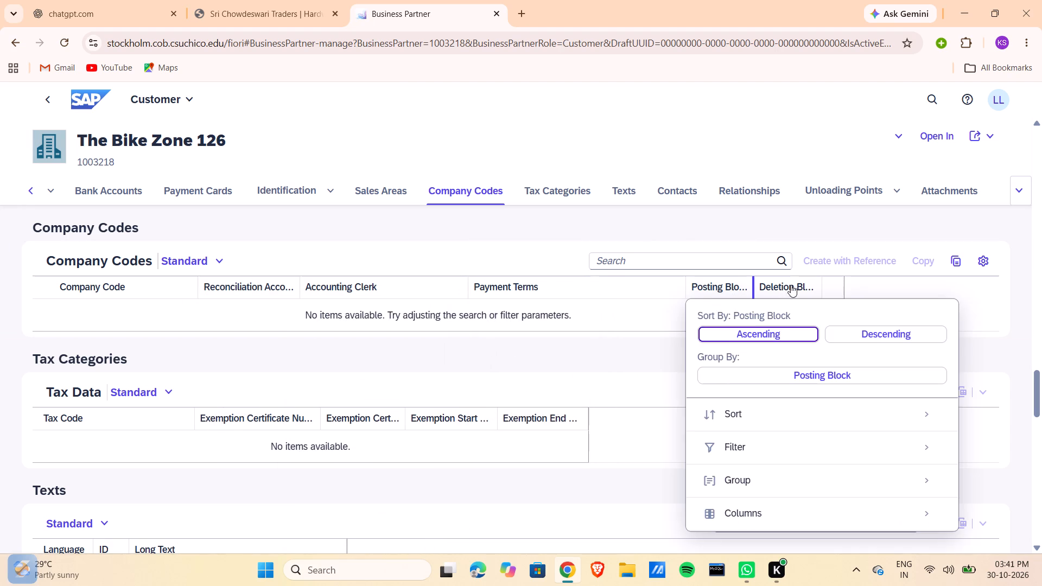
left_click(799, 284)
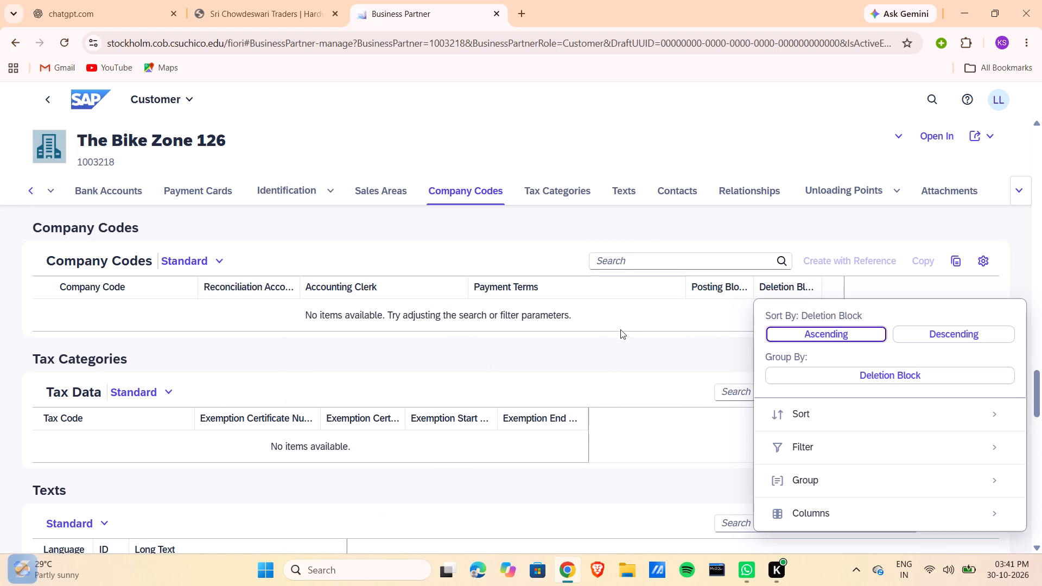
left_click(618, 326)
double_click(618, 326)
left_click(618, 326)
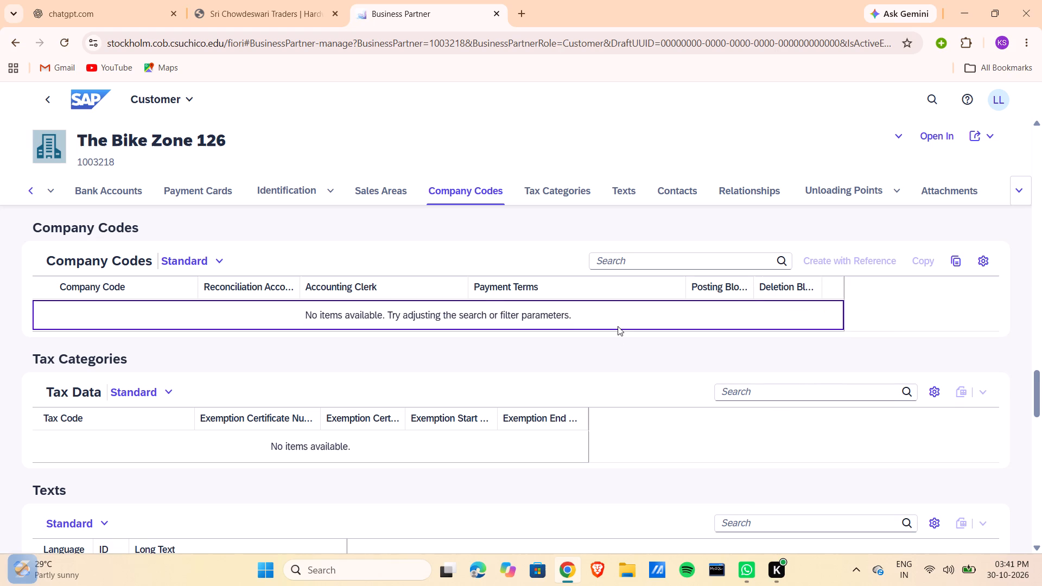
Look through the full list of customer role sections, then return to the Company Codes table without switching section.
left_click(1012, 193)
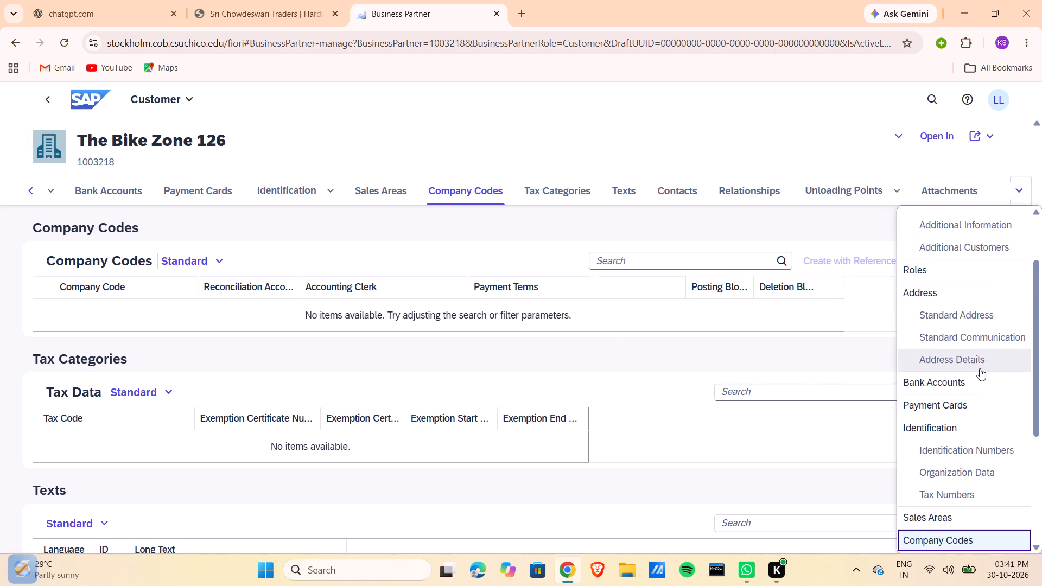
scroll(980, 397, "down", 6)
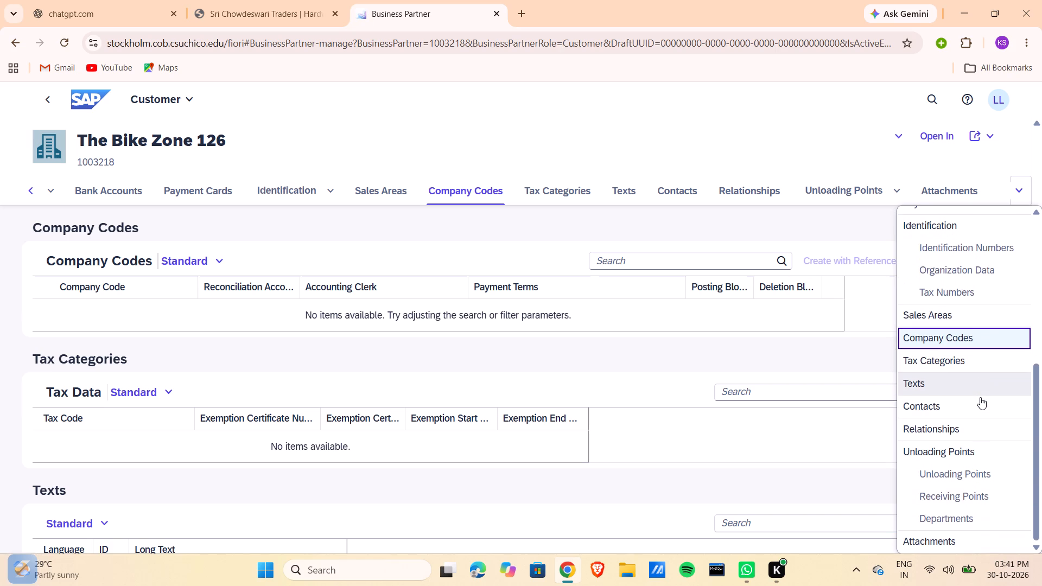
scroll(980, 397, "down", 1)
left_click(375, 320)
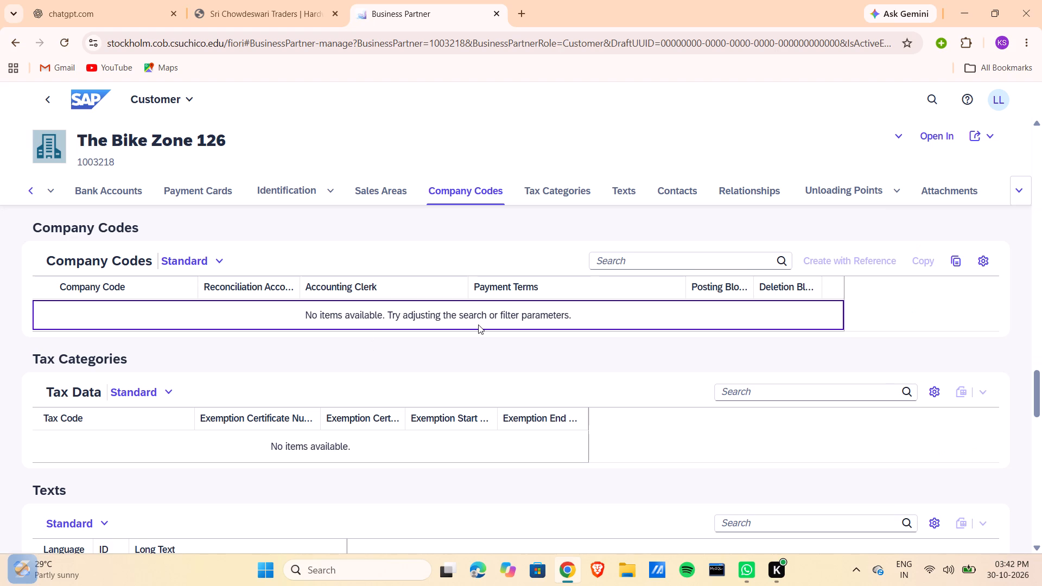
left_click(478, 324)
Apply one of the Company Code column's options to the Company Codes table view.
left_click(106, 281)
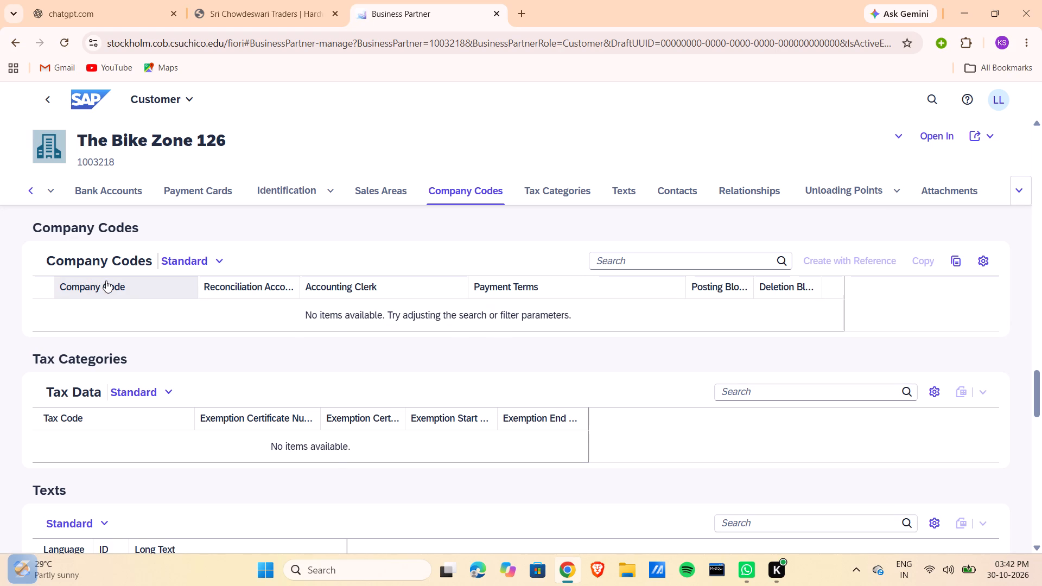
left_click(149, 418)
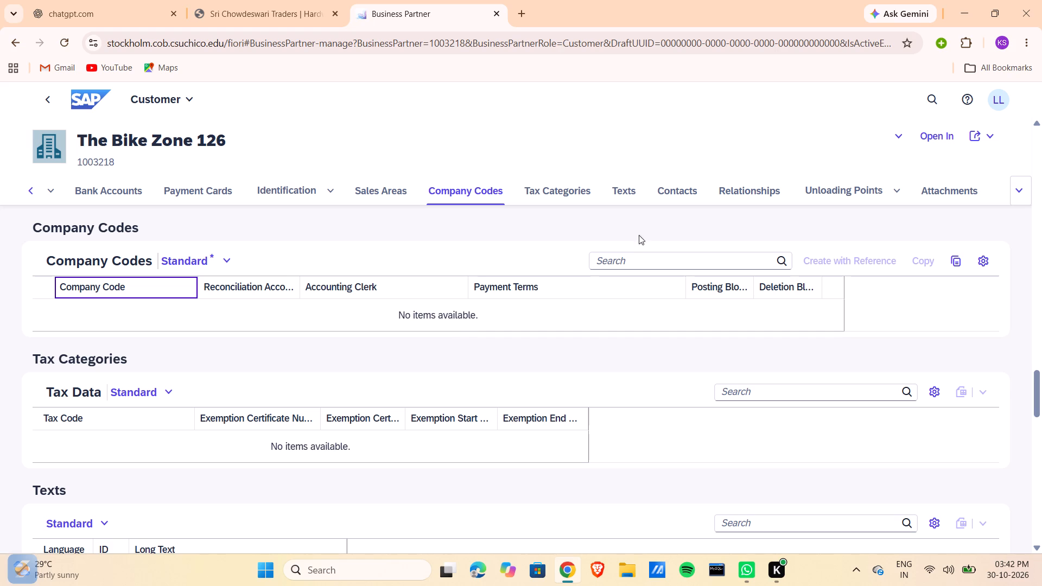
Review the customer role's remaining sections from Tax Categories through Attachments, and go back up through the record to Basic Data.
scroll(396, 309, "down", 5)
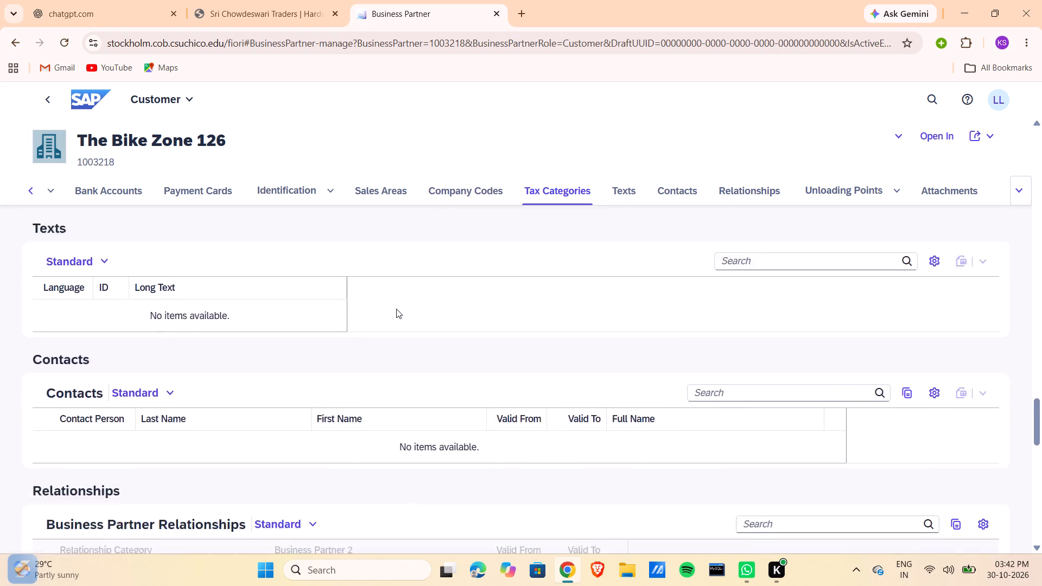
scroll(396, 309, "down", 5)
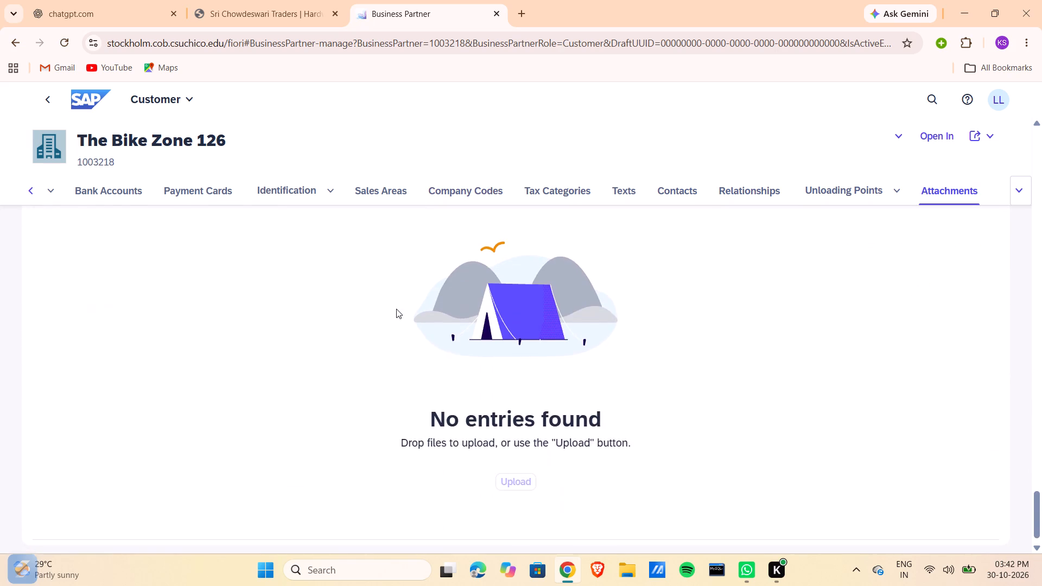
scroll(396, 309, "up", 9)
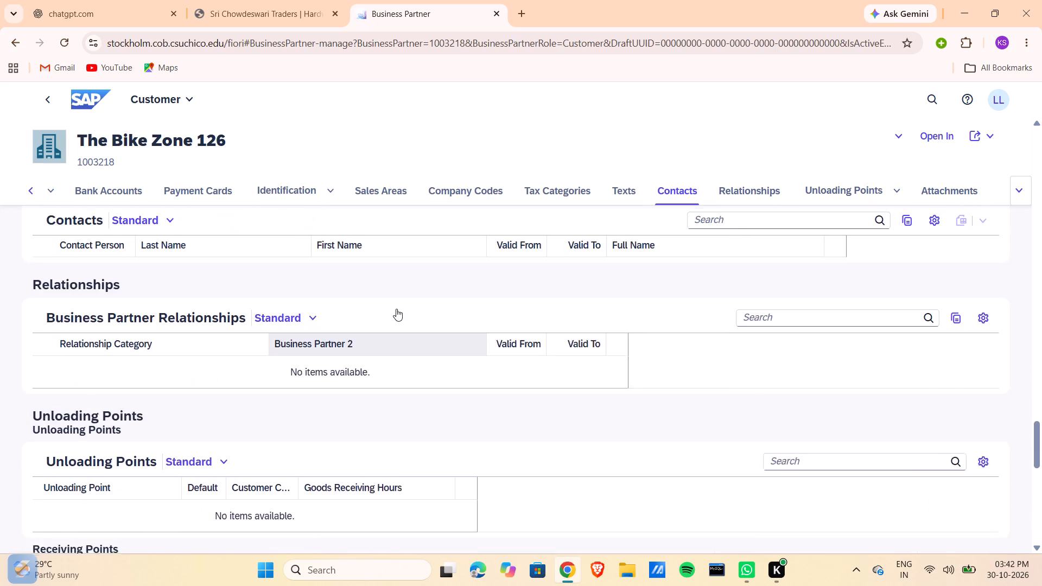
scroll(396, 309, "up", 6)
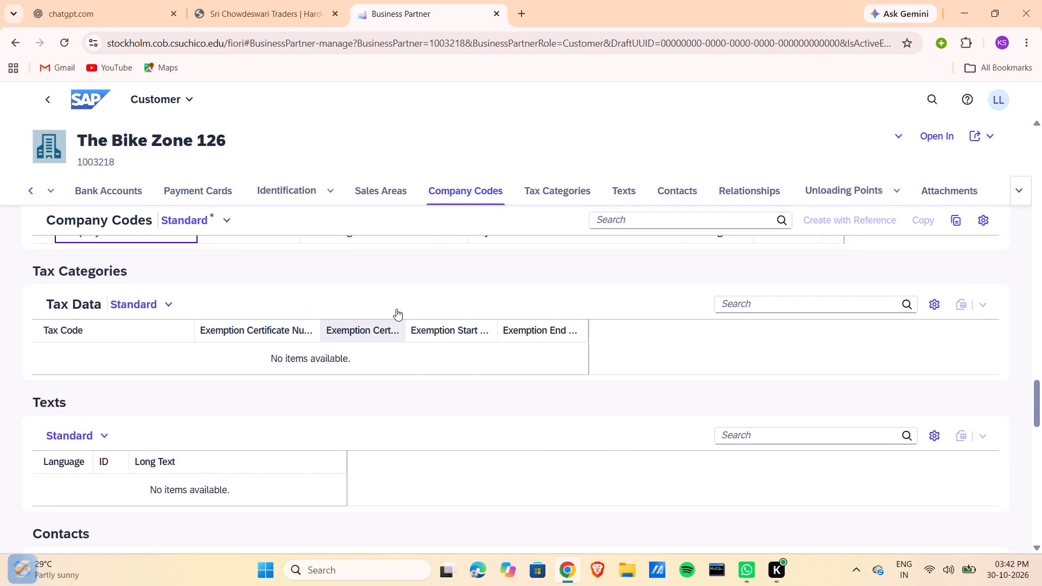
scroll(396, 309, "up", 11)
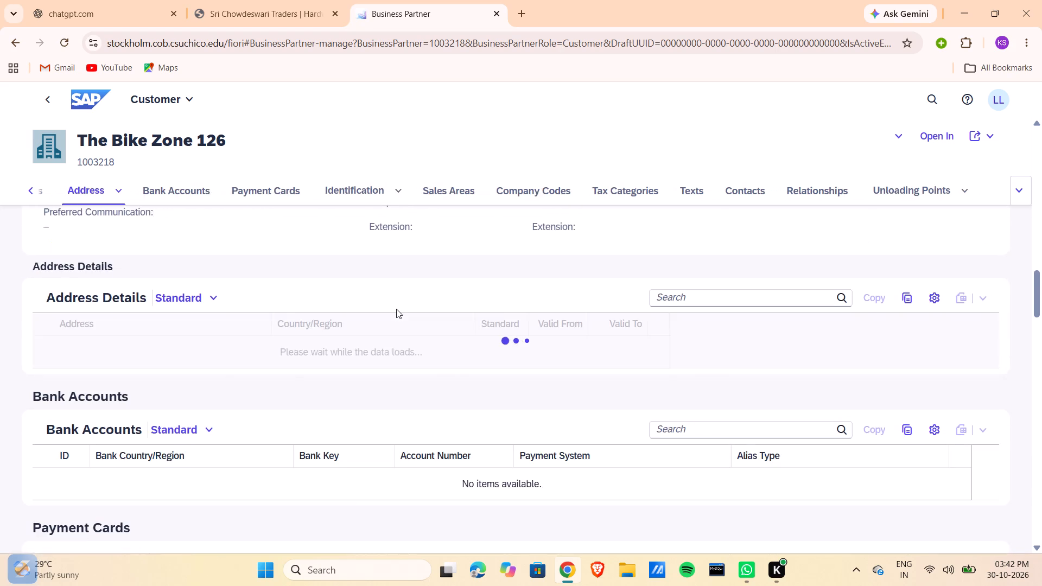
scroll(396, 309, "up", 12)
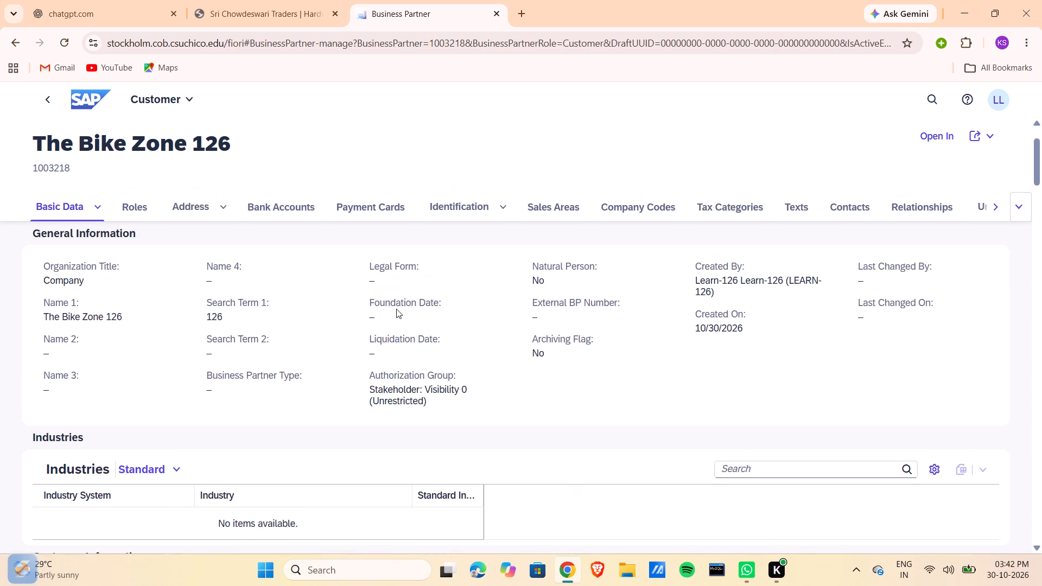
scroll(396, 309, "up", 4)
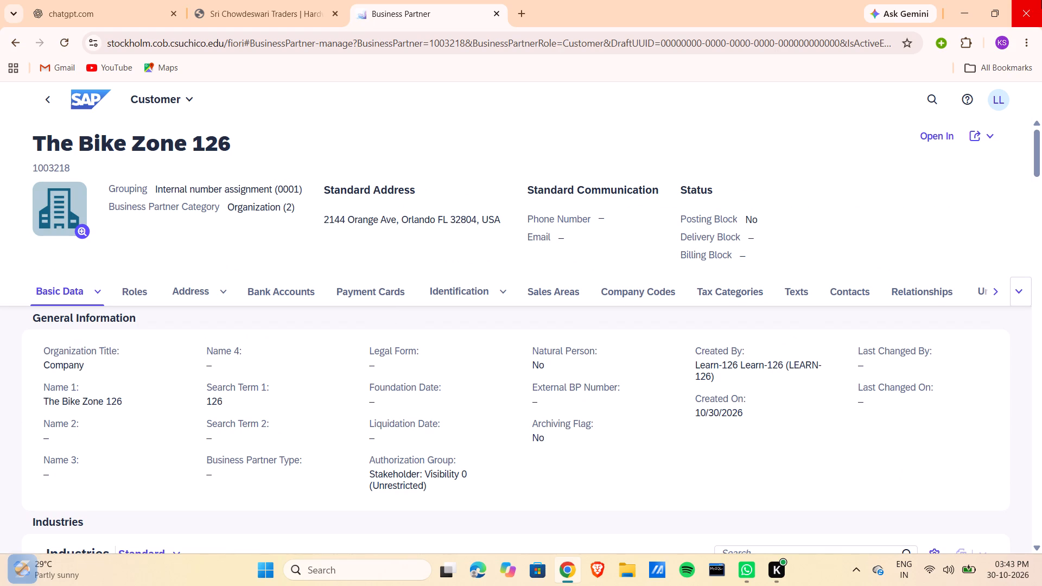
Close the Business Partner page of The Bike Zone 126.
left_click(497, 10)
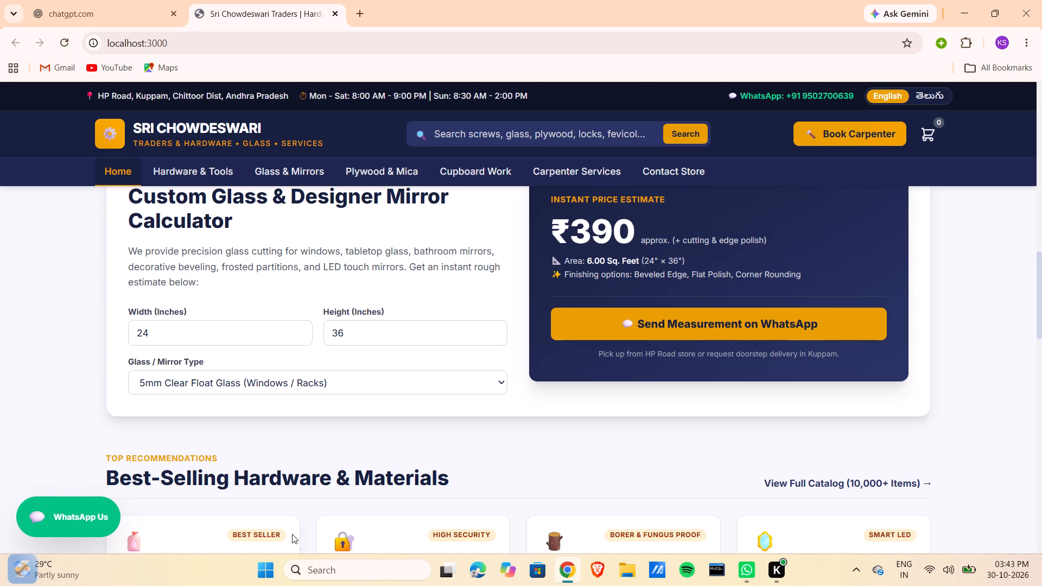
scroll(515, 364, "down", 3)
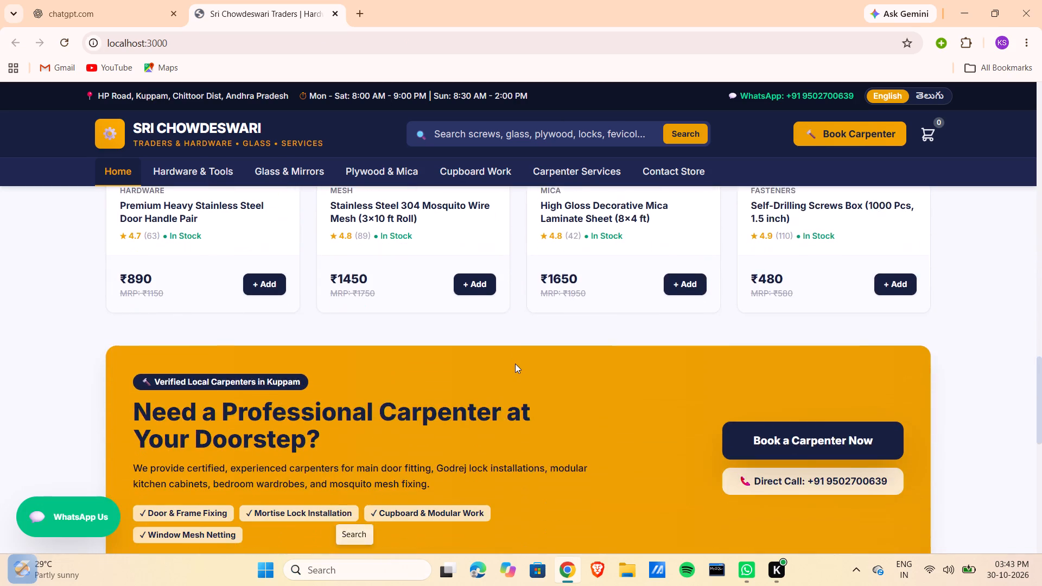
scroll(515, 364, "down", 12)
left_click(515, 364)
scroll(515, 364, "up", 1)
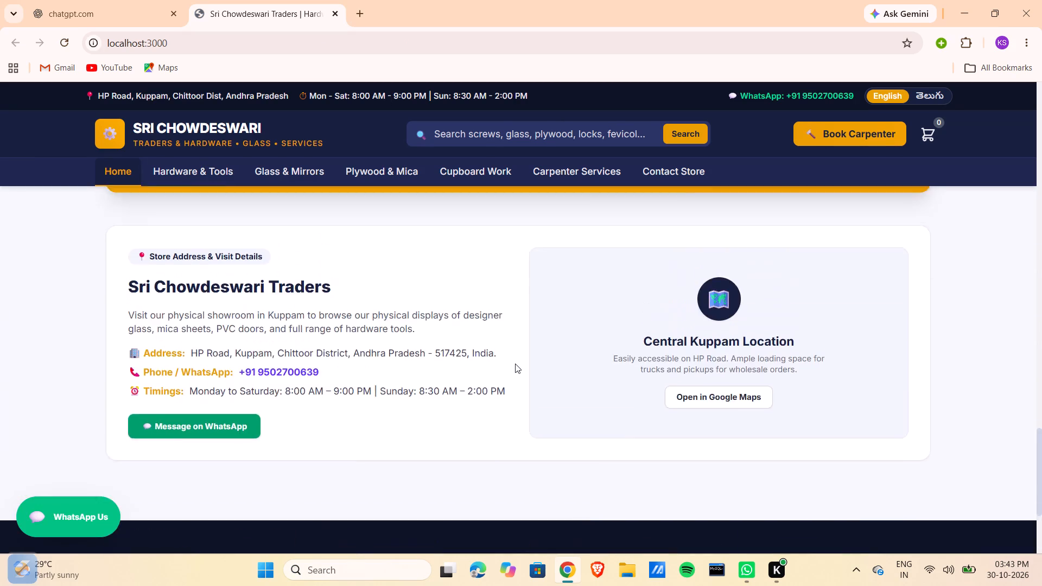